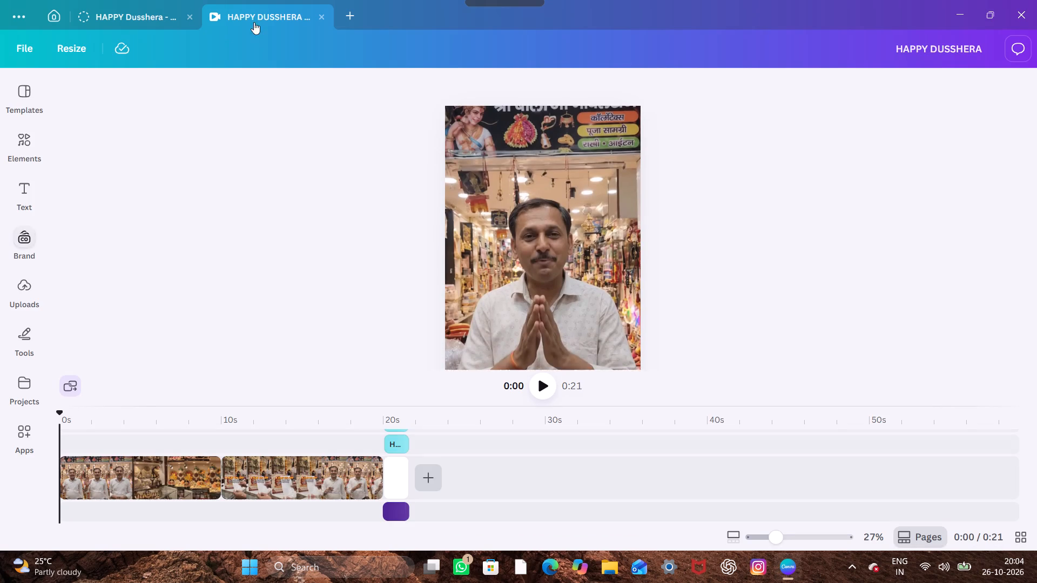
Close both Happy Dusshera designs and maximise the Canva window on its home page.
left_click(322, 15)
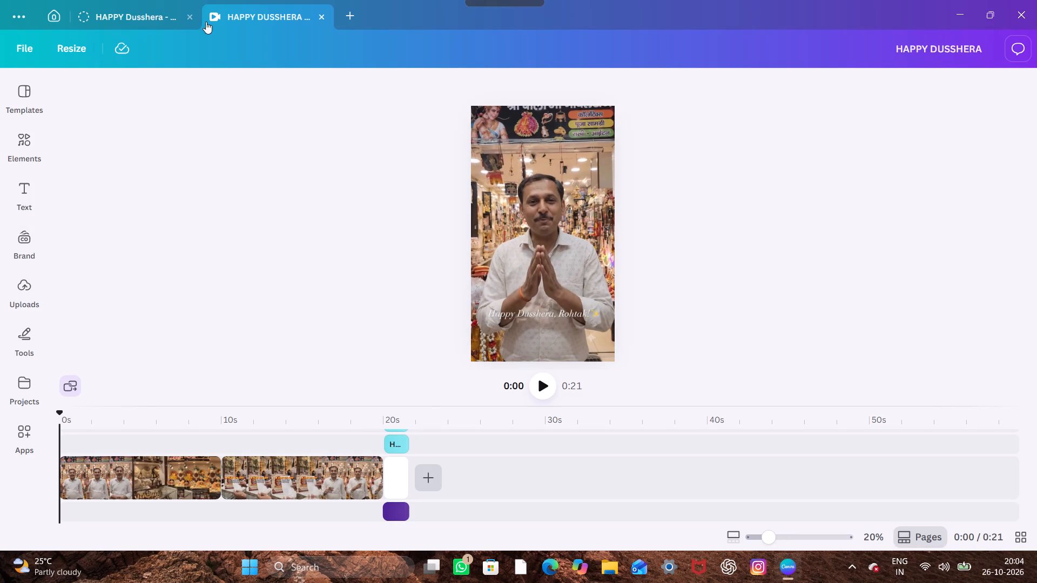
left_click(321, 16)
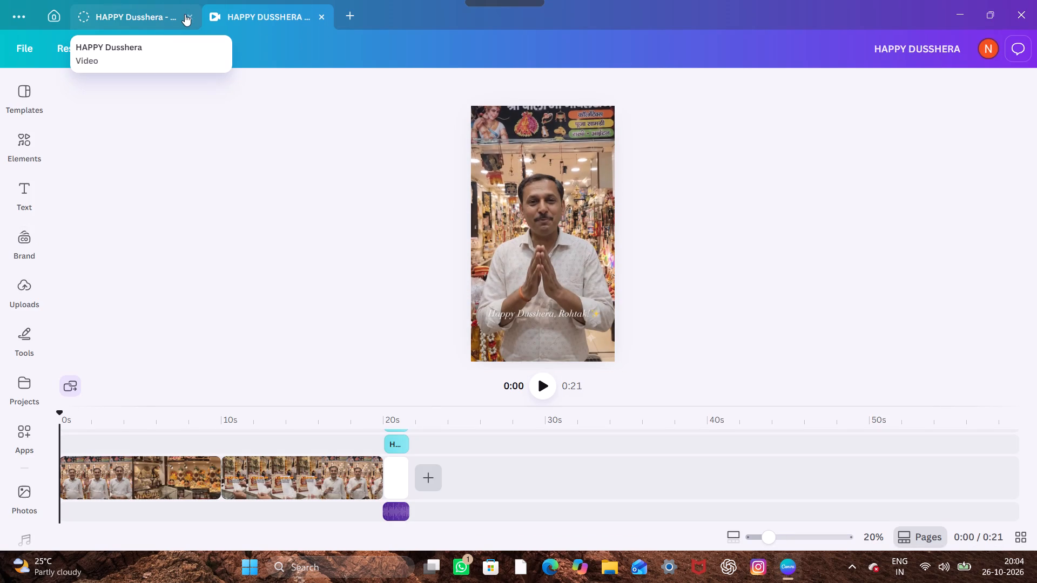
left_click(185, 15)
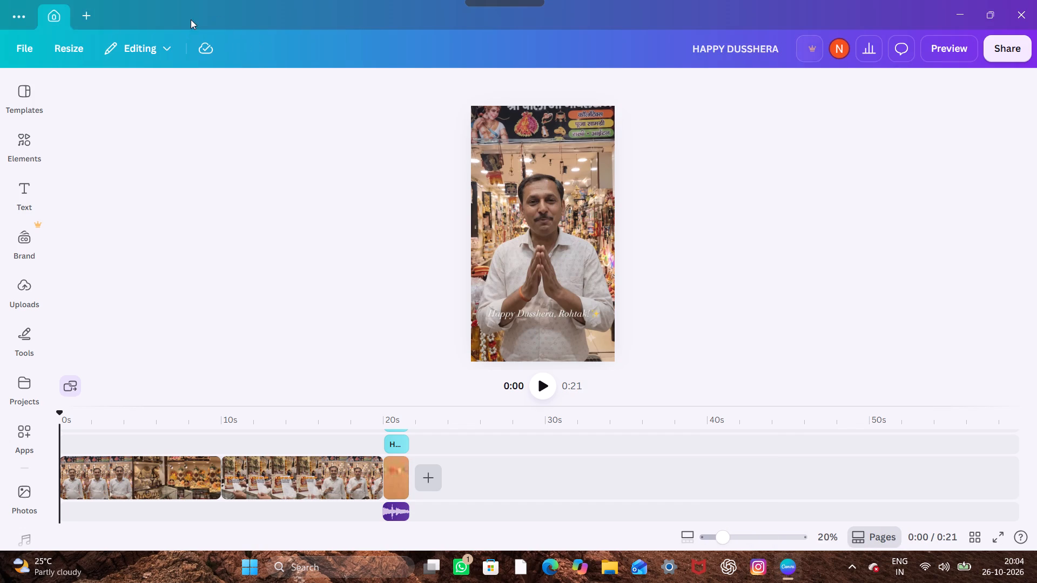
left_click_drag(191, 19, 303, 61)
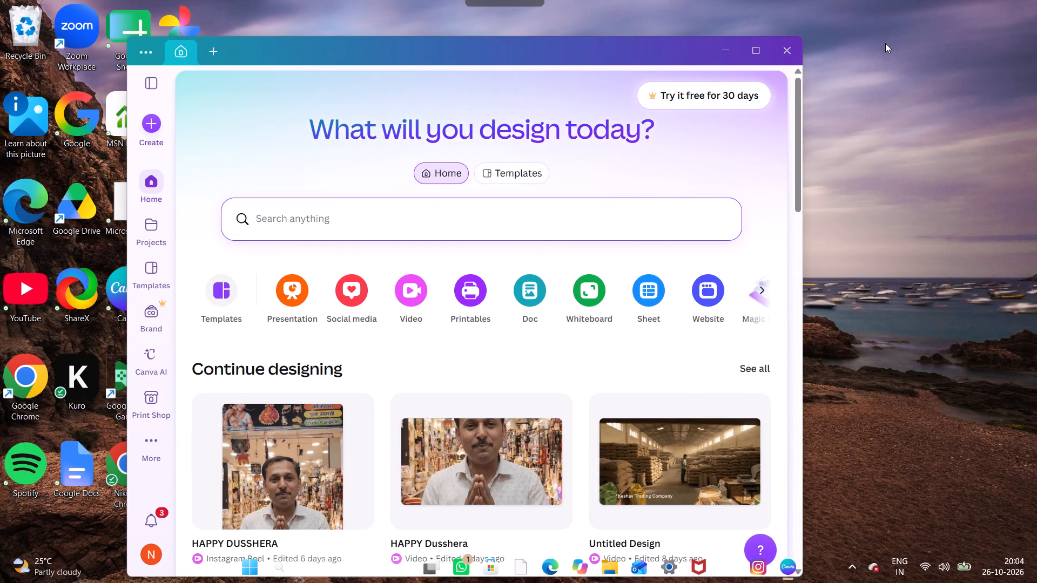
left_click(756, 50)
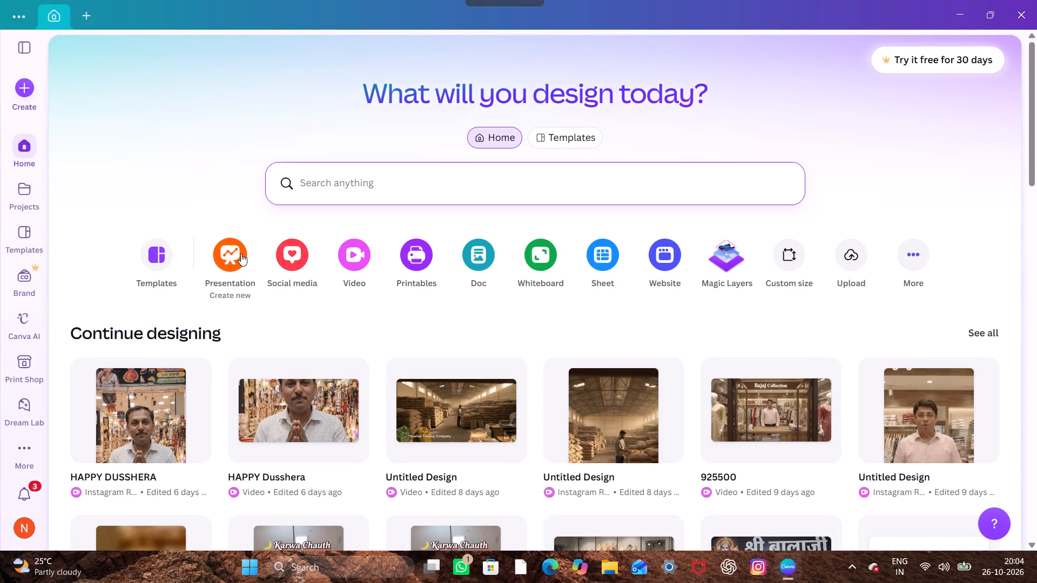
Create a new blank Instagram Reel video design.
left_click(353, 268)
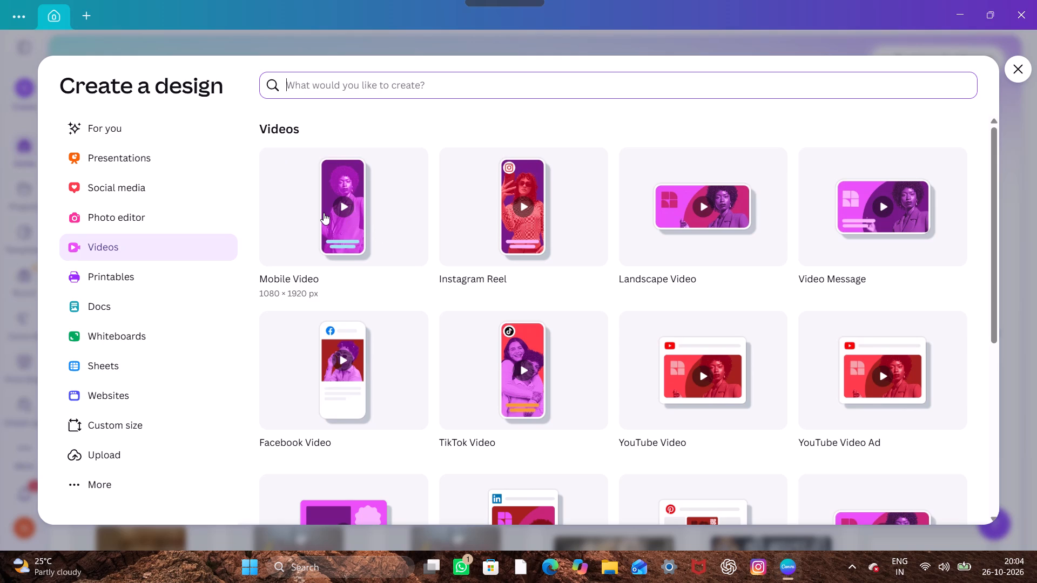
left_click(511, 214)
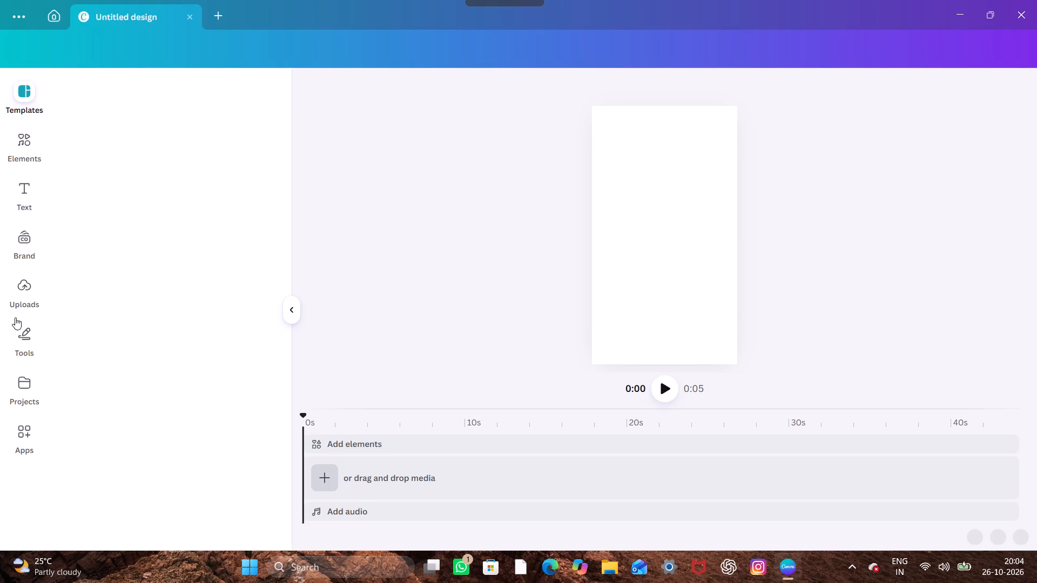
Upload the videos "today first", "today 3" and "today 2" from Downloads to the design's uploads.
left_click(15, 290)
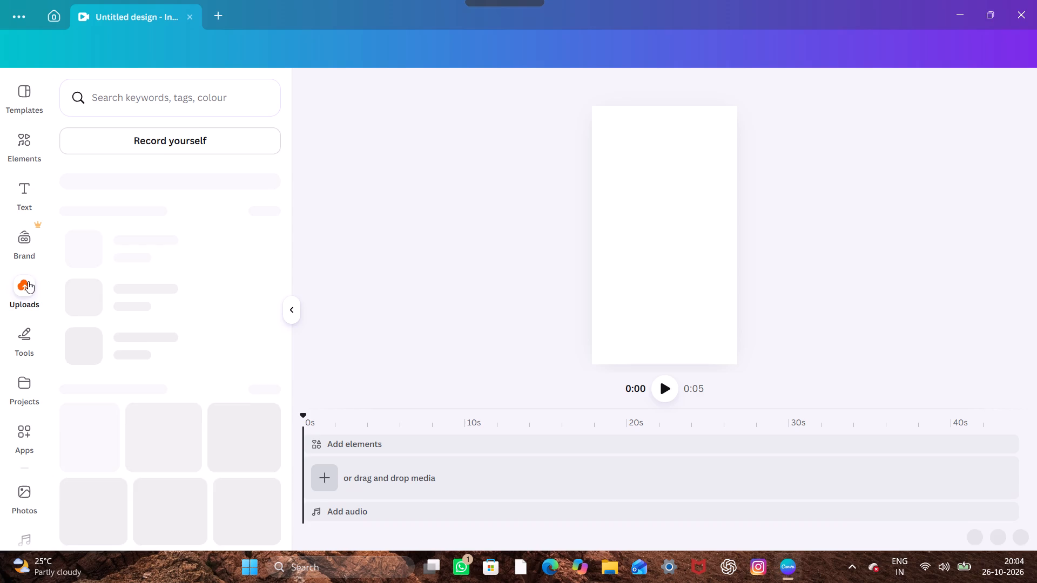
left_click(156, 135)
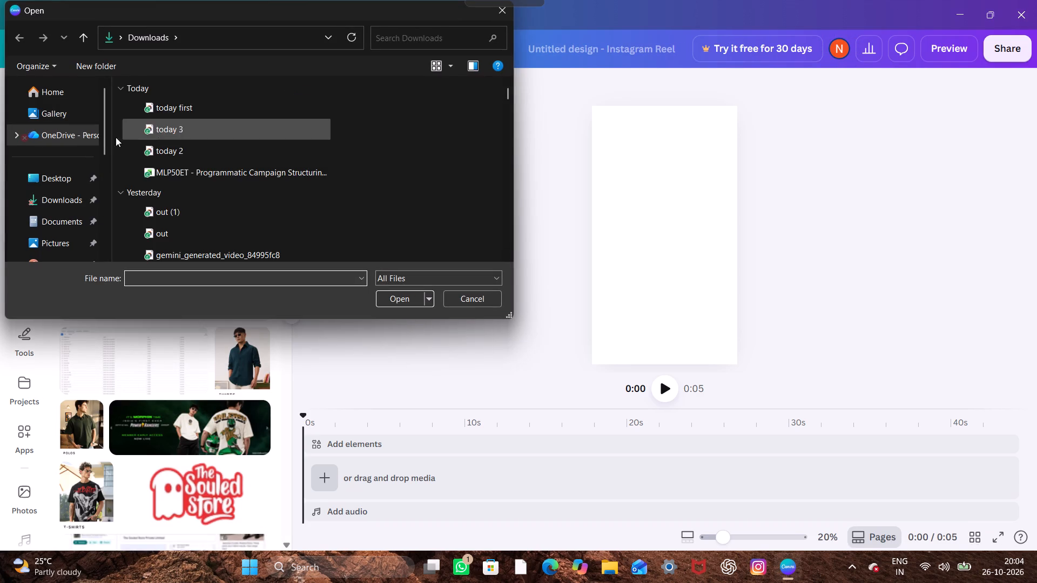
left_click(164, 150)
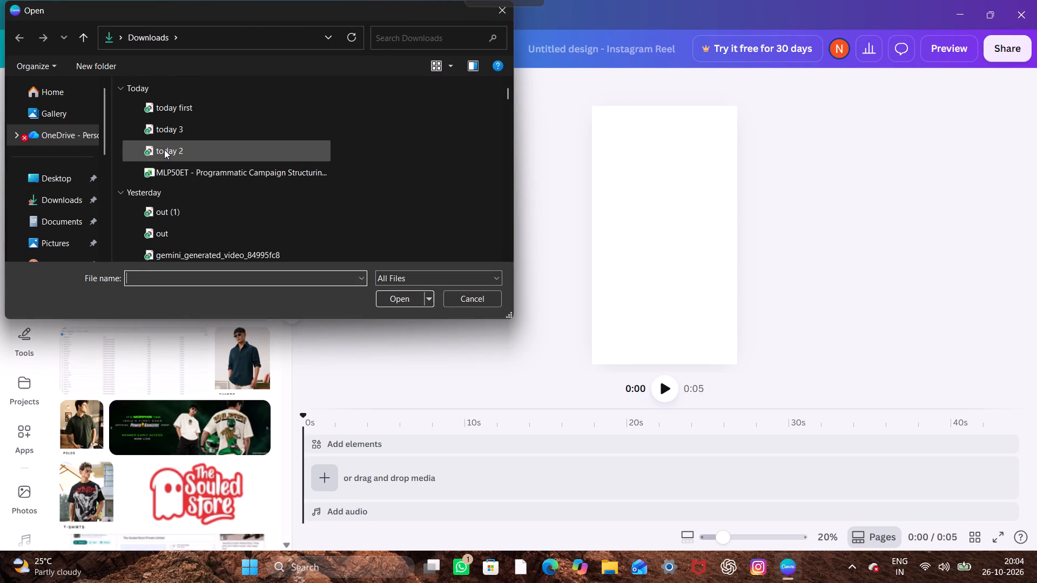
left_click(177, 134)
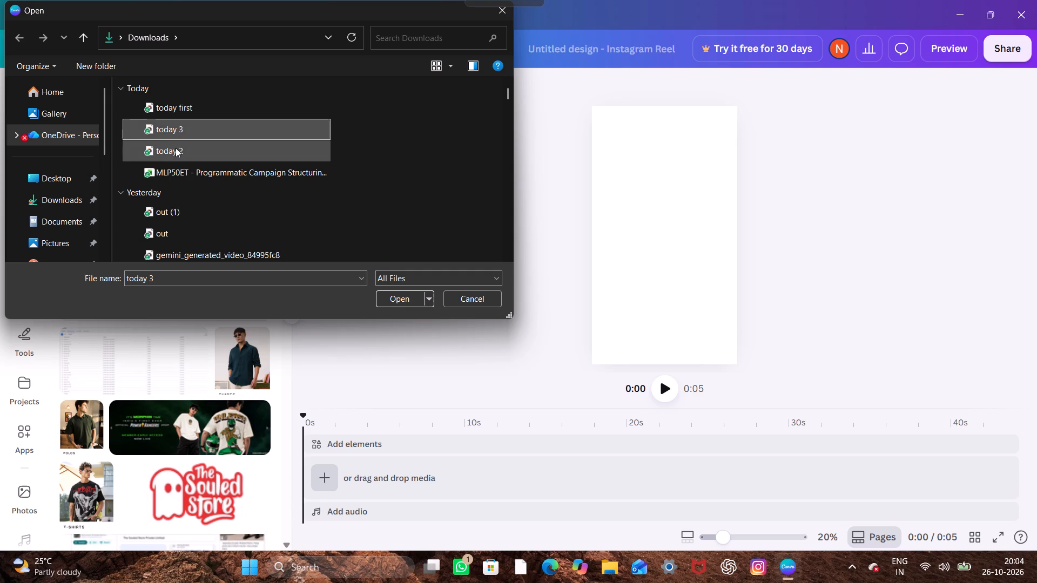
left_click(176, 148)
left_click(186, 111, "ctrl+shift")
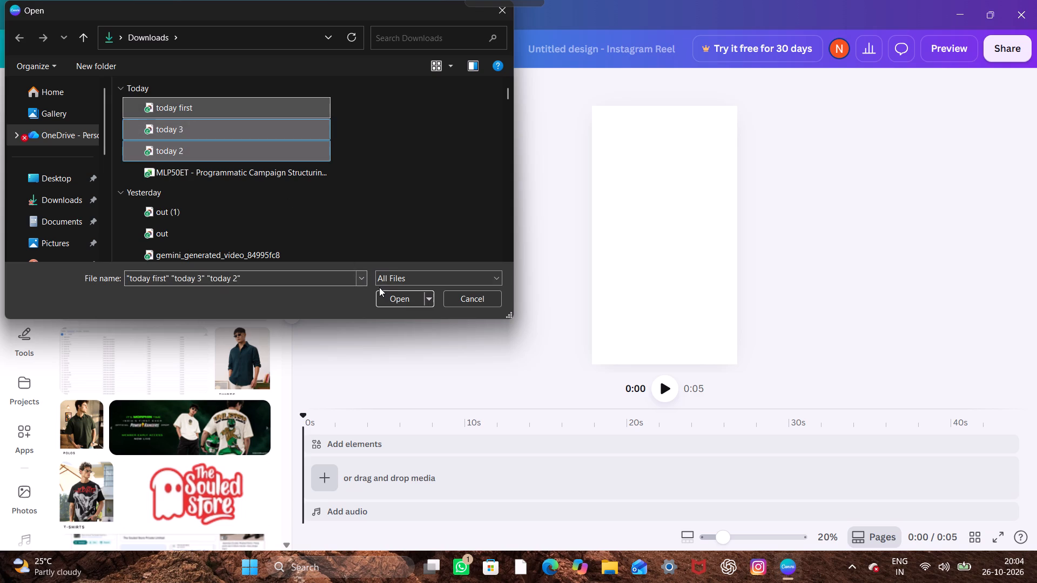
left_click(381, 291)
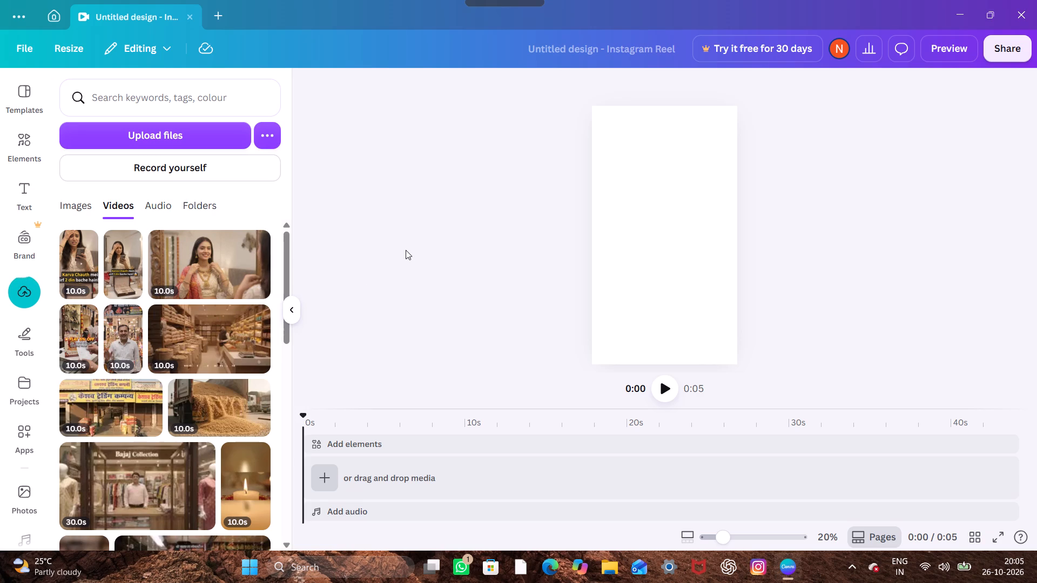
Add the three newly uploaded videos to the timeline: the 30-second clip, the vertical 10-second Karva Chauth clip, and the landscape jewellery clip.
left_click(123, 271)
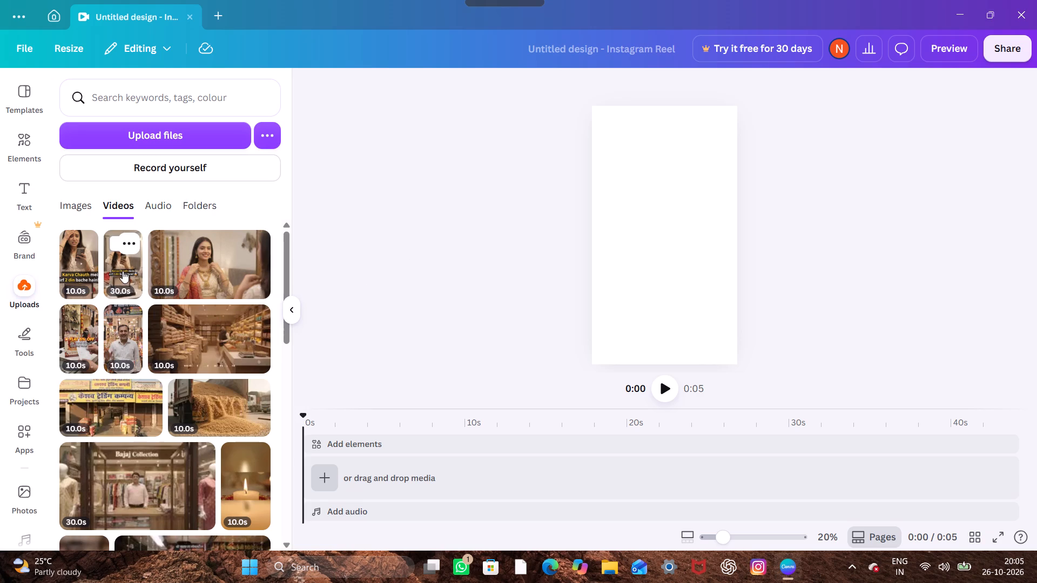
left_click(77, 274)
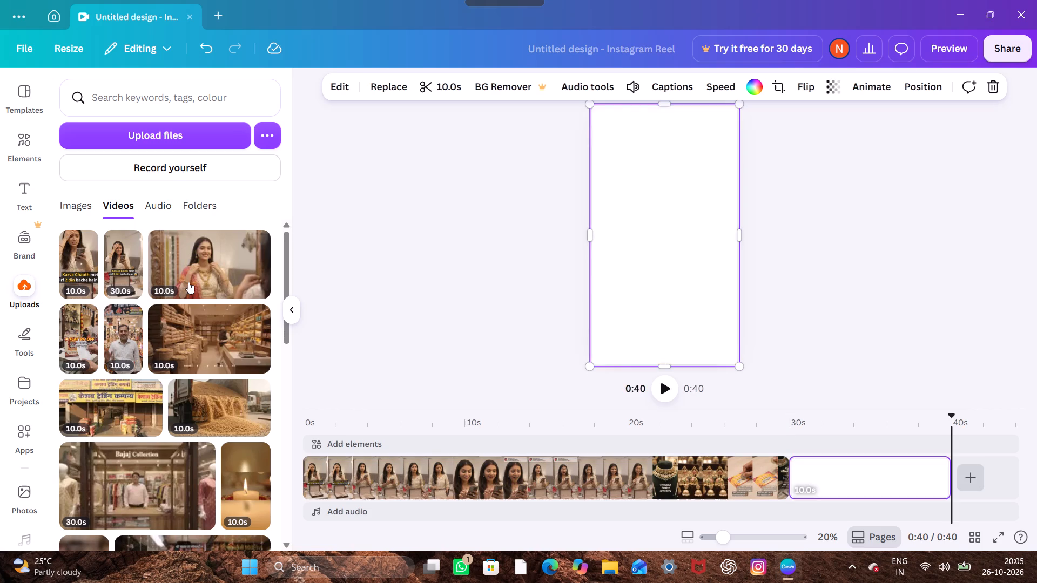
left_click(199, 273)
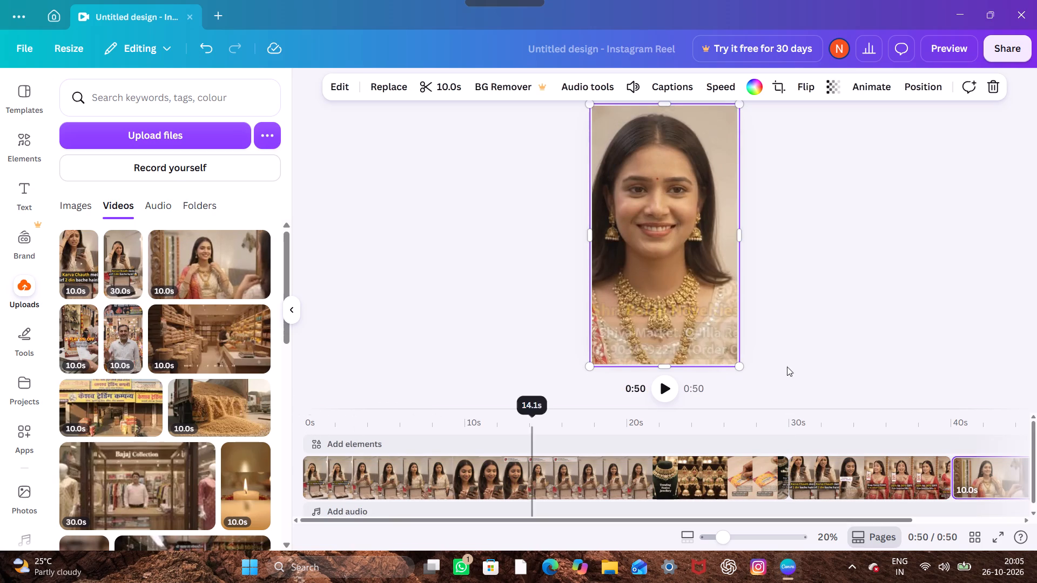
Play the assembled reel to review the sequence of the three clips.
left_click(658, 383)
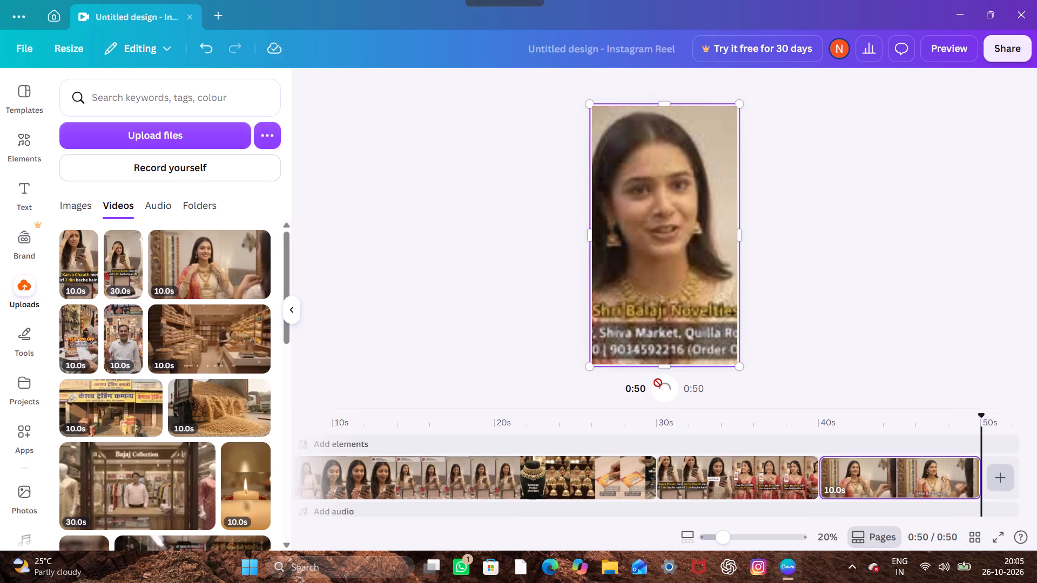
left_click(668, 390)
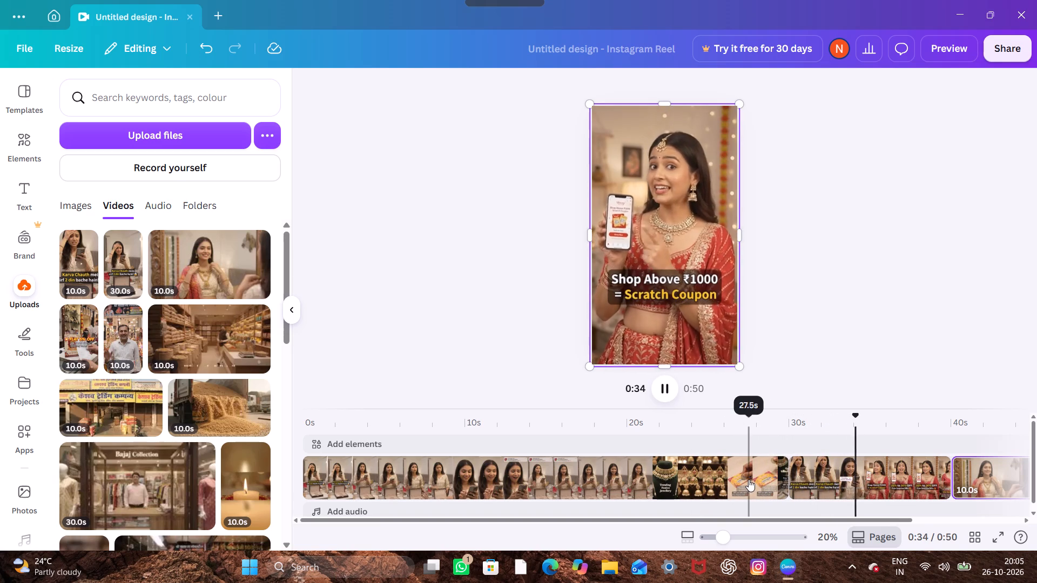
Trim the beginning of the second clip, starting at the 30-second mark, so the clip lasts 8.7 s.
left_click(790, 477)
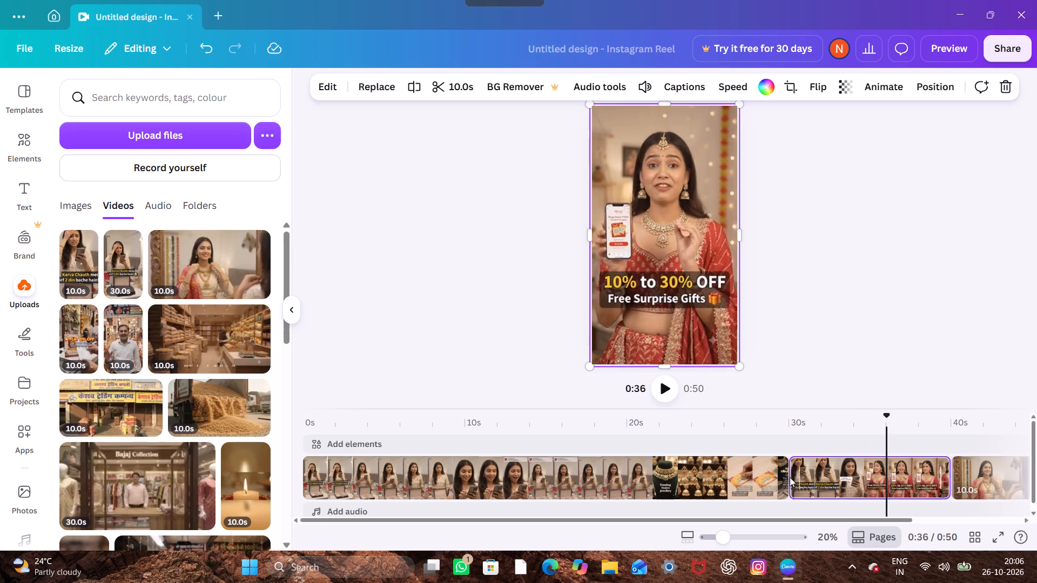
left_click_drag(797, 478, 807, 480)
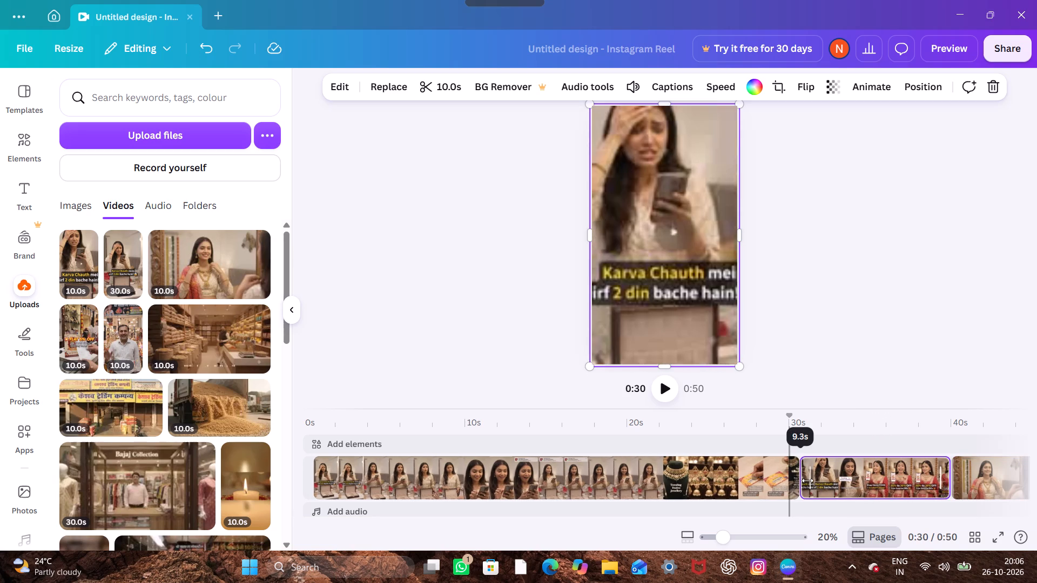
left_click_drag(807, 480, 812, 482)
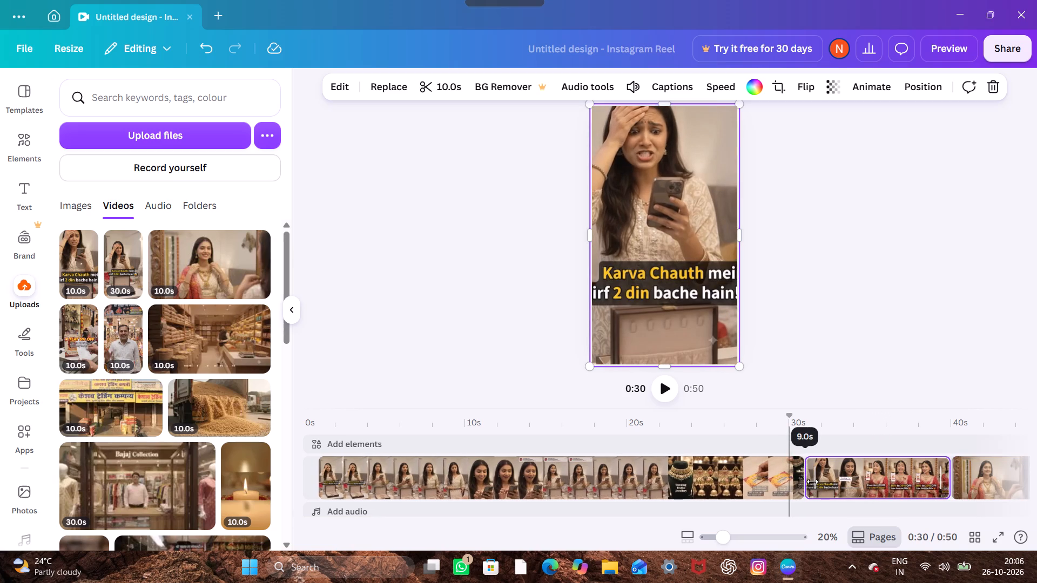
left_click_drag(812, 482, 817, 483)
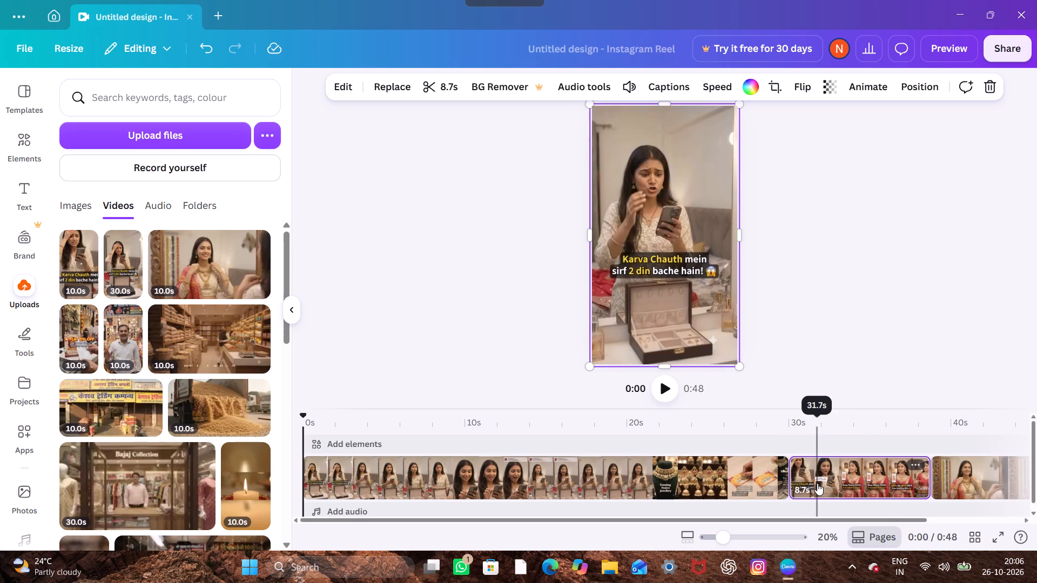
Play the reel from about 0:22, at the Trending Festive Jewellery shot, to review the cut into the second clip.
left_click(663, 452)
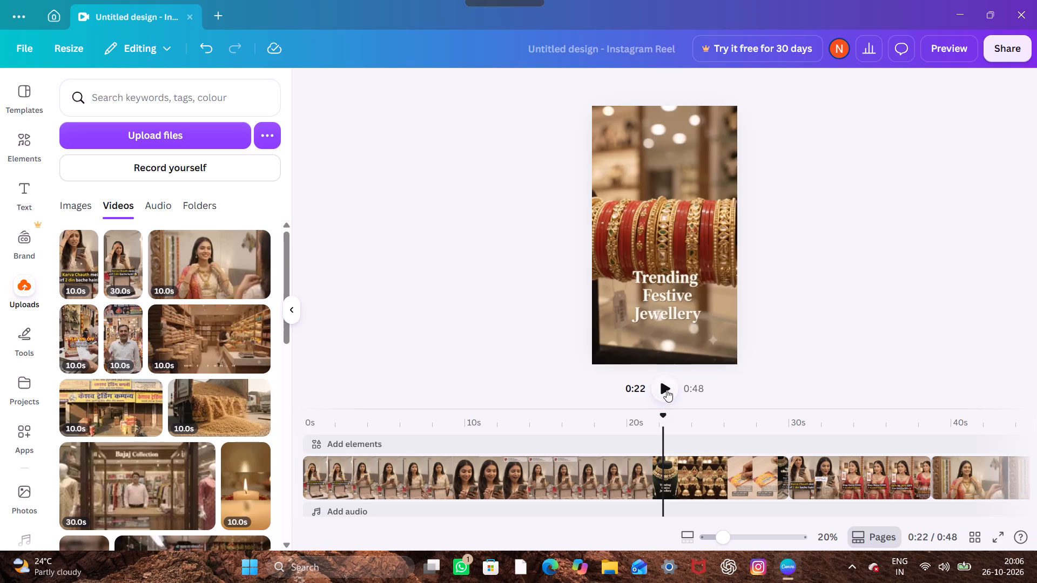
left_click(666, 390)
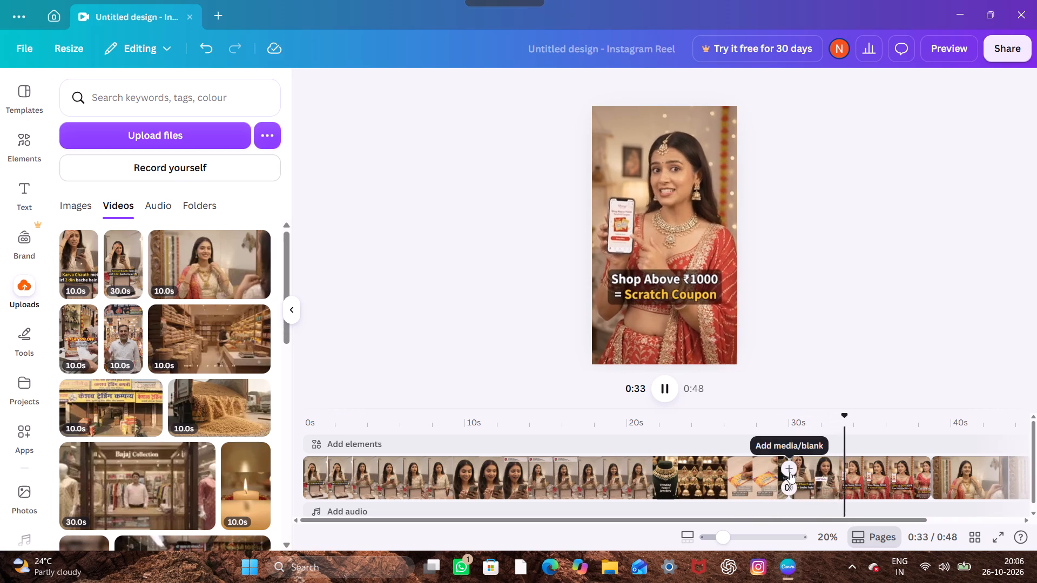
Replay the reel from 0:30 to check where the second clip's Scratch Coupon shot starts.
left_click(668, 392)
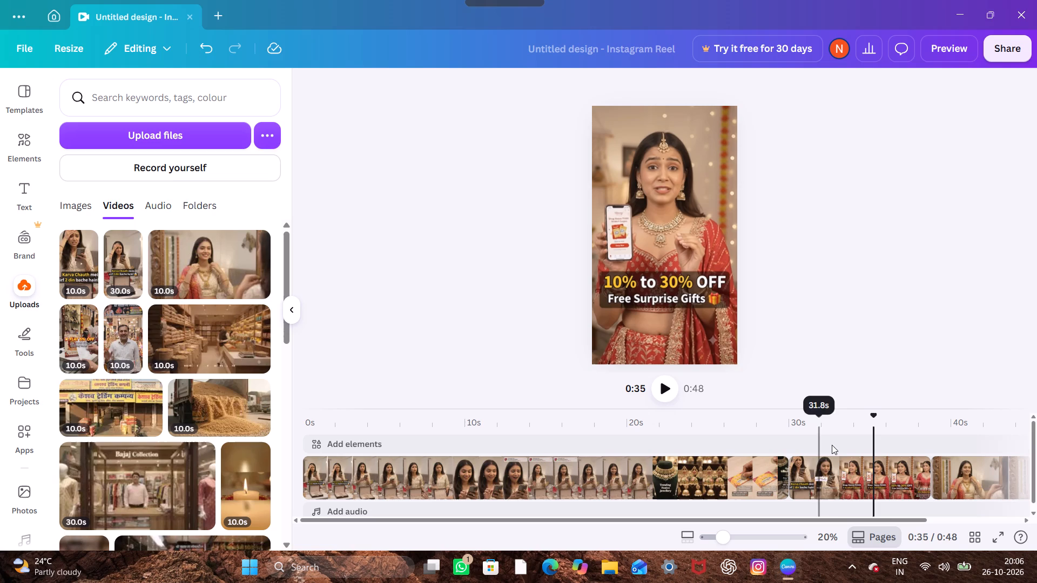
left_click(792, 449)
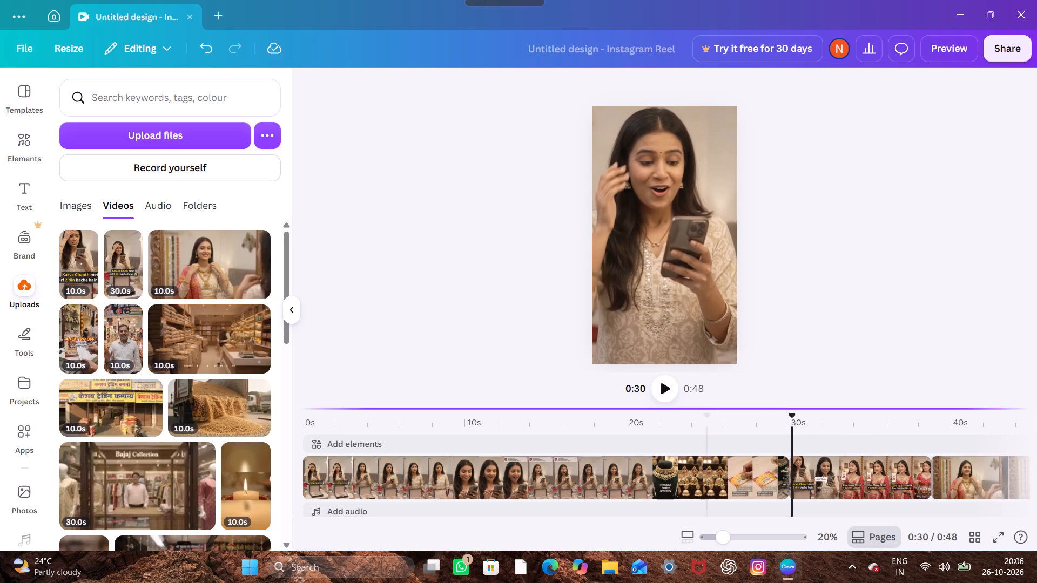
left_click(671, 404)
left_click(665, 396)
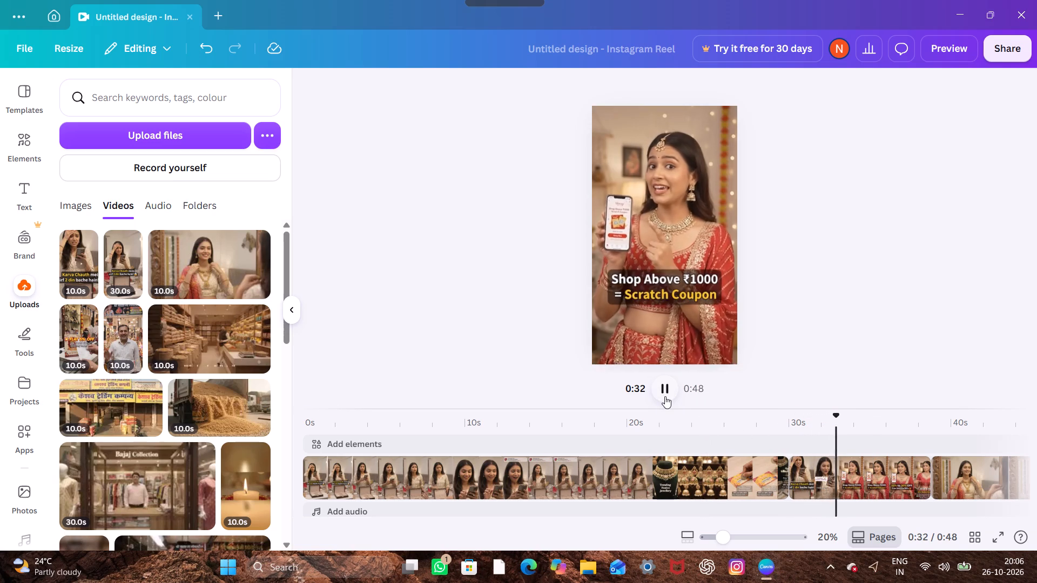
left_click(665, 396)
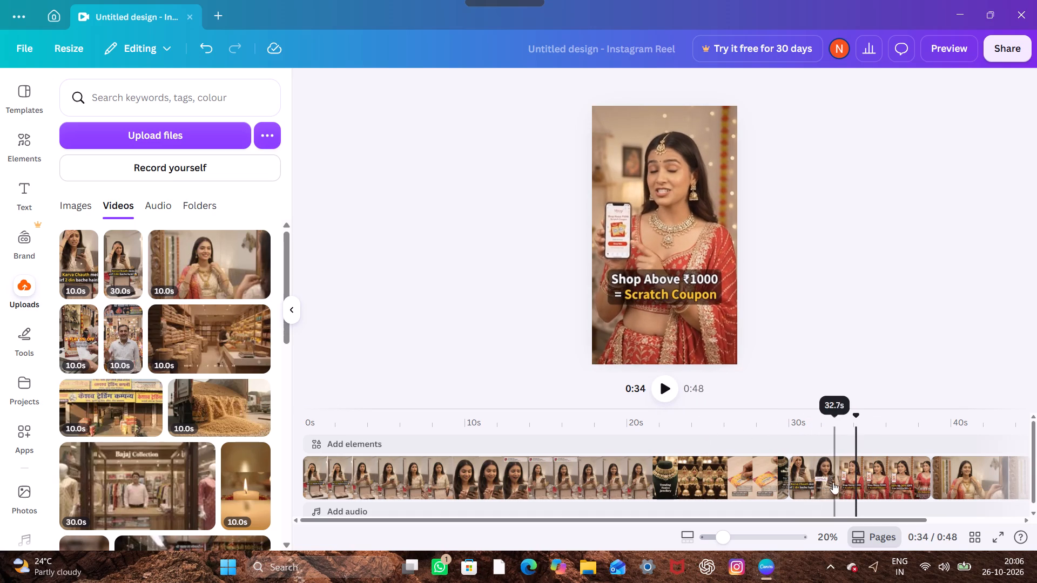
Trim more off the beginning of the second clip so it starts at the Scratch Coupon shot and lasts 5.7 s.
left_click_drag(791, 477, 810, 480)
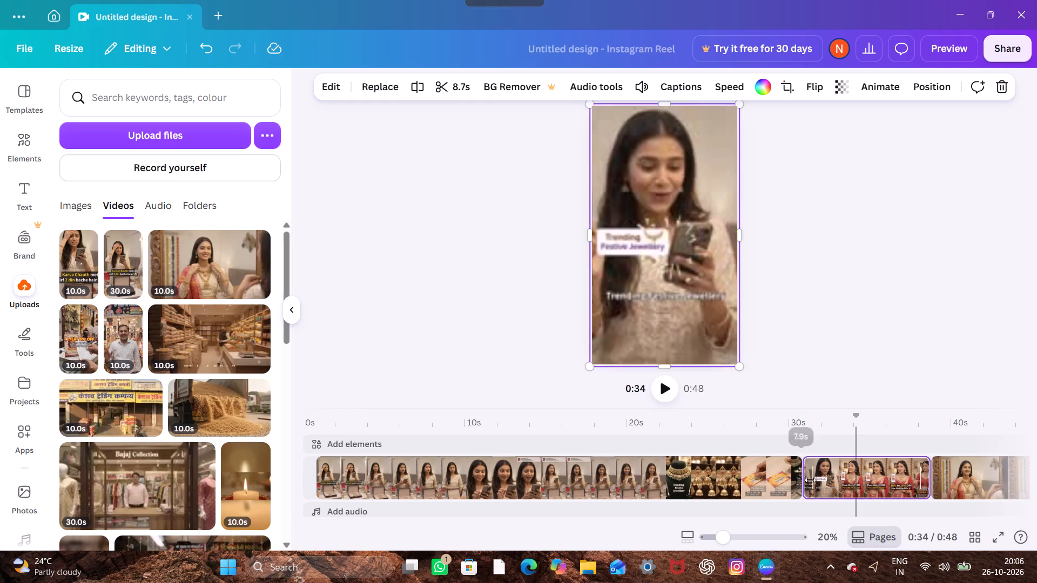
left_click_drag(810, 480, 843, 507)
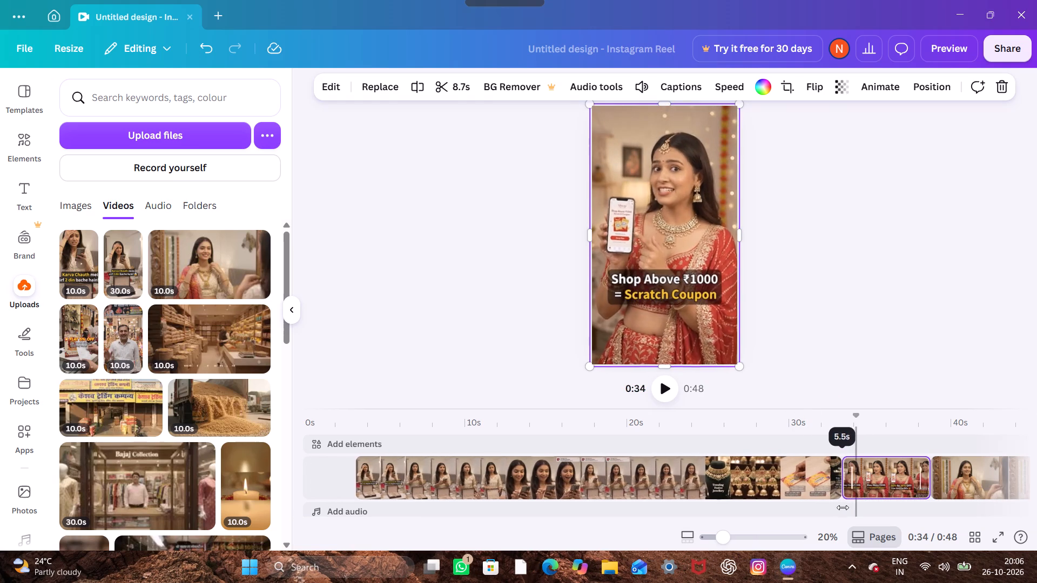
left_click_drag(843, 507, 839, 510)
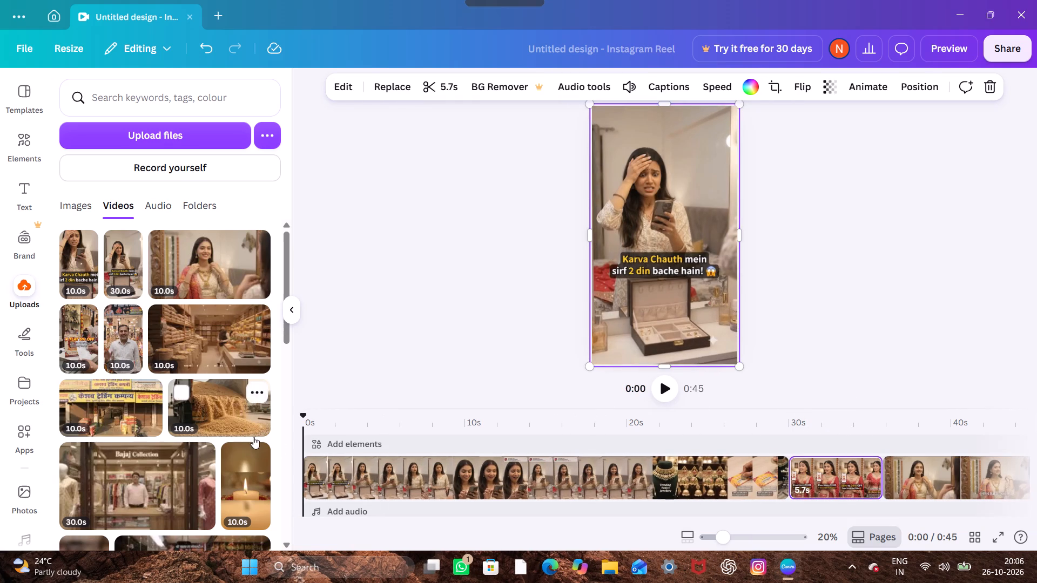
Play the reel from the later part of the first clip to review the cut into the shortened second clip.
left_click(609, 459)
left_click(671, 400)
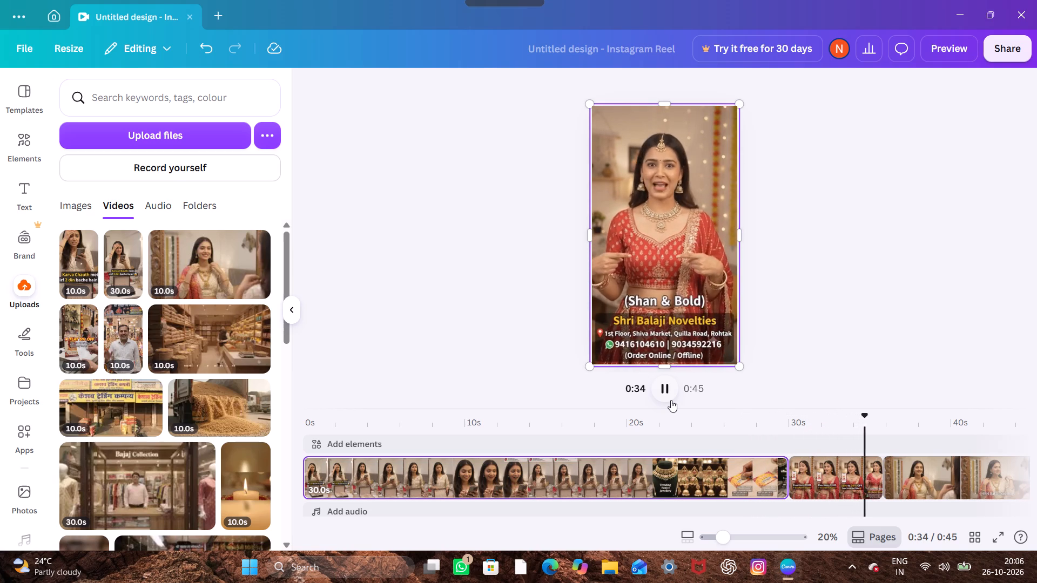
Stop the playback at the 30-second cut and open the transition options between the first and second clips.
left_click(783, 479)
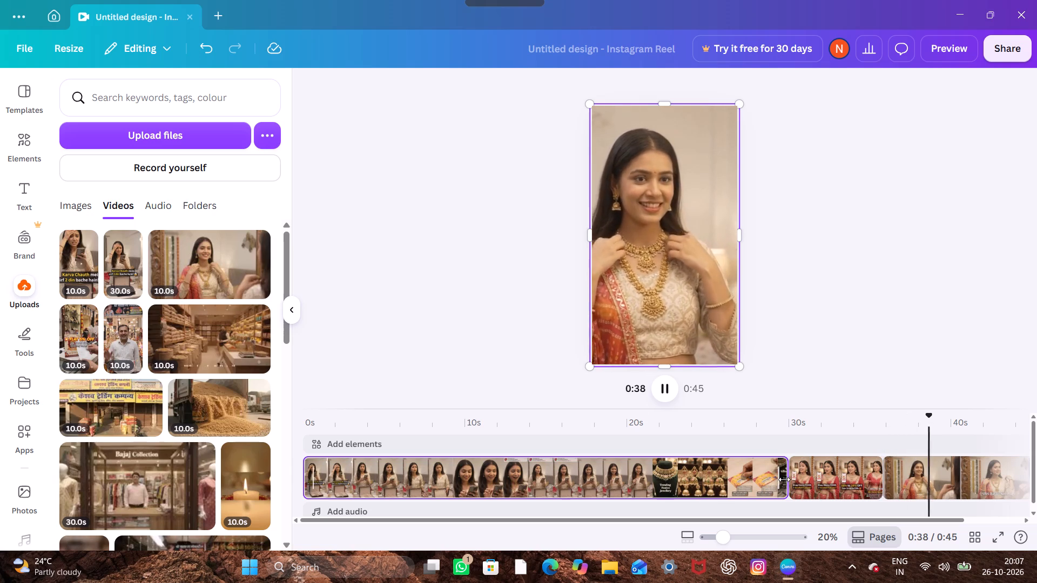
left_click(791, 480)
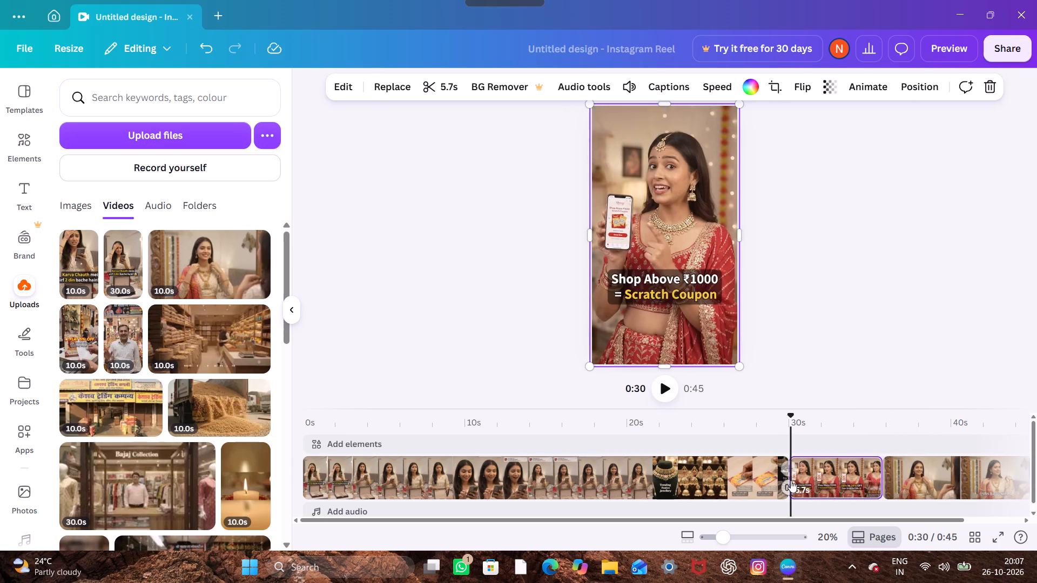
left_click(792, 480)
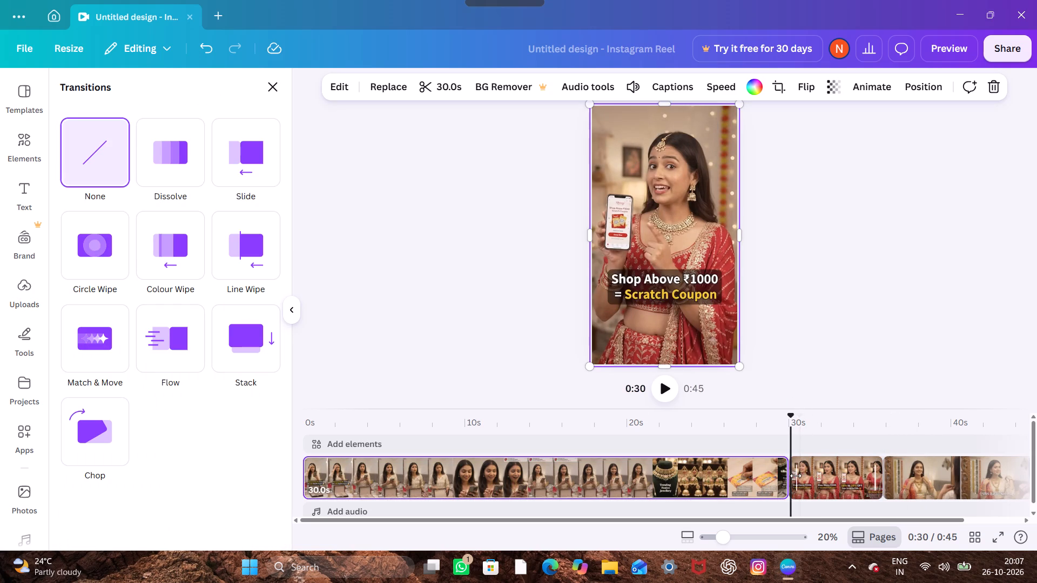
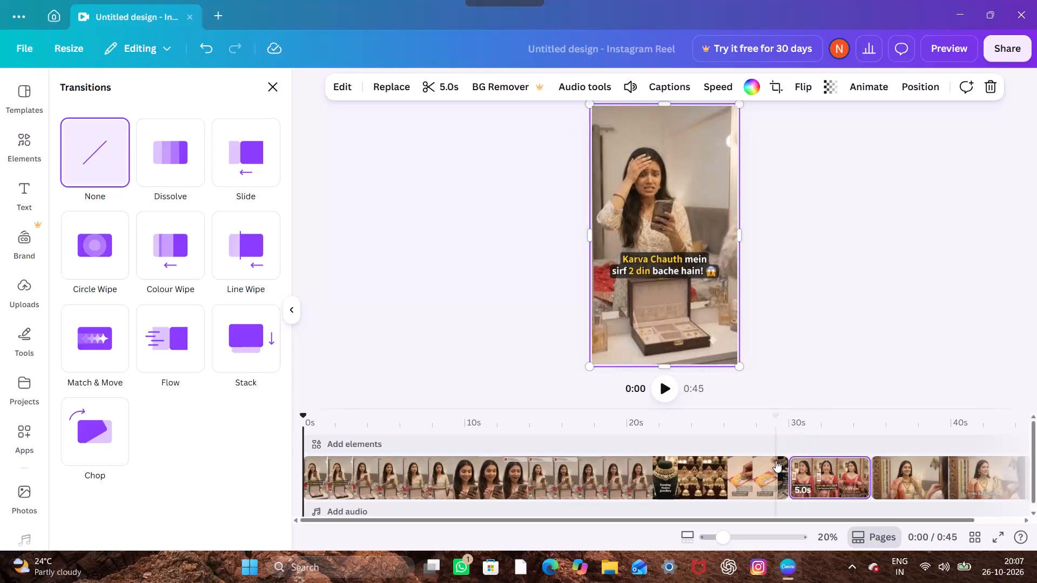
Play the reel from about 0:29 and again from about 0:22 to review the cut into the second clip, closing the transition options.
left_click(776, 460)
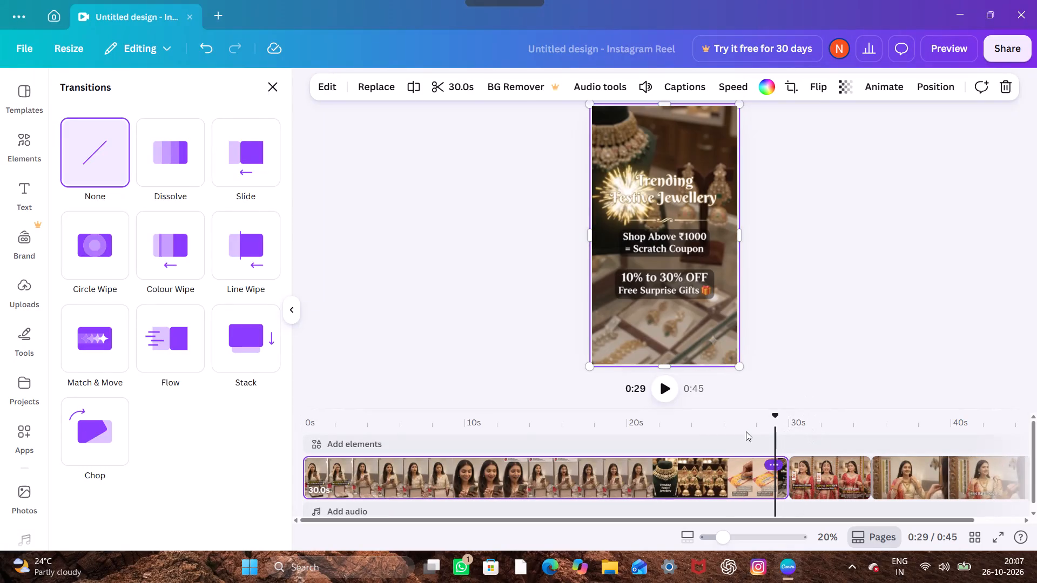
left_click(661, 387)
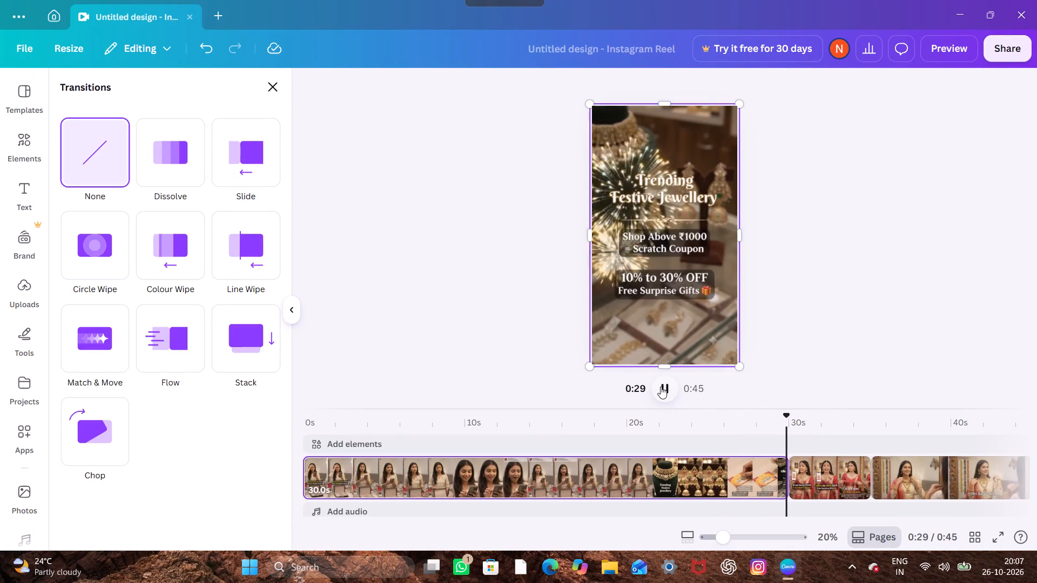
left_click(669, 389)
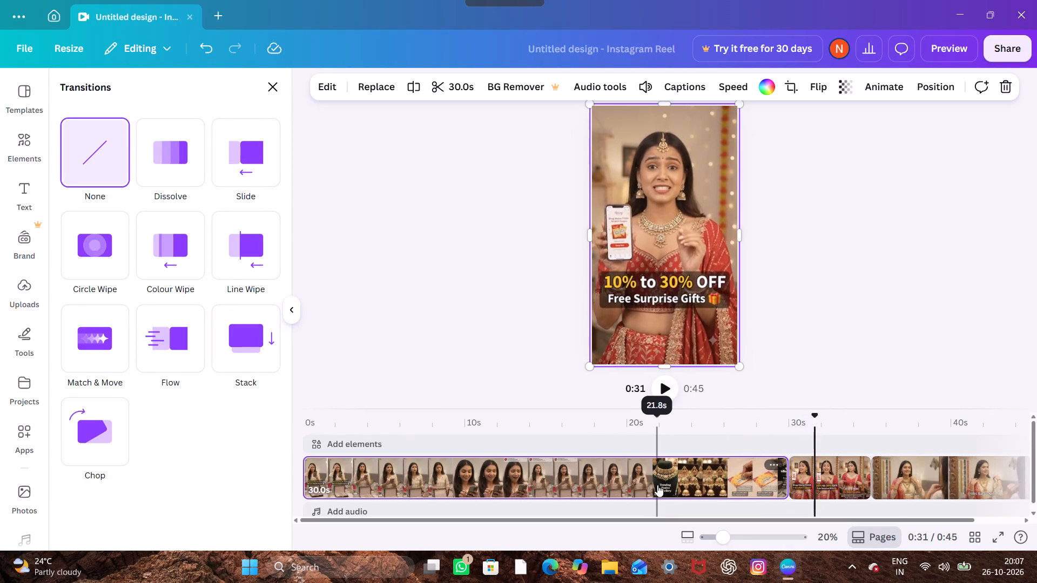
left_click(657, 485)
left_click(664, 390)
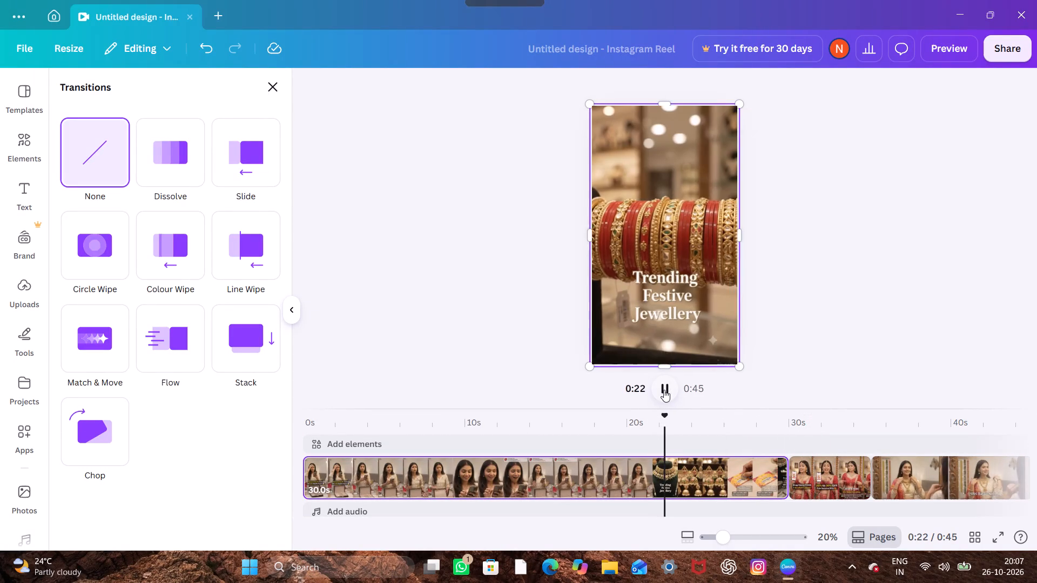
left_click(273, 85)
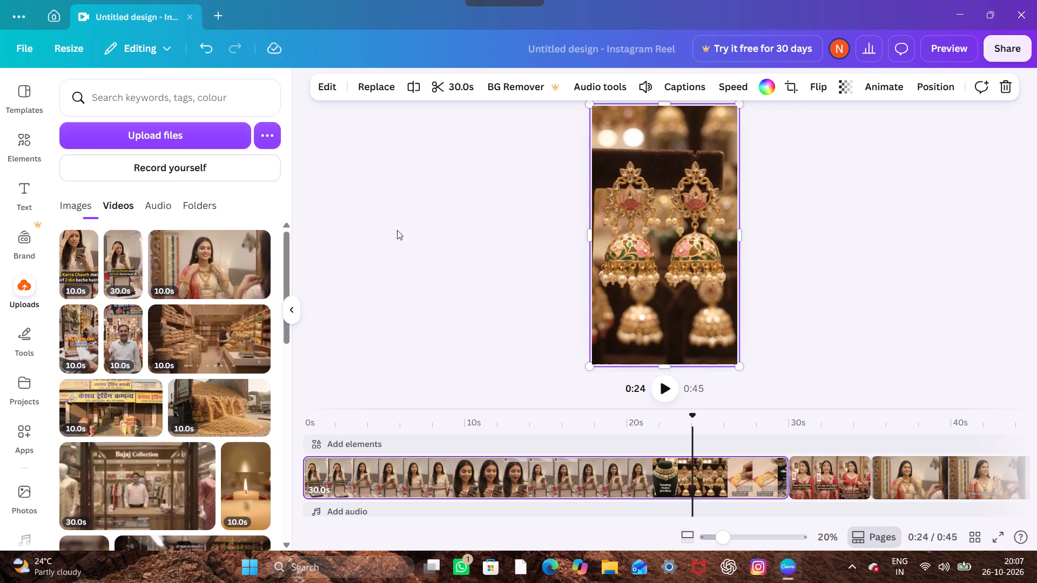
left_click(658, 376)
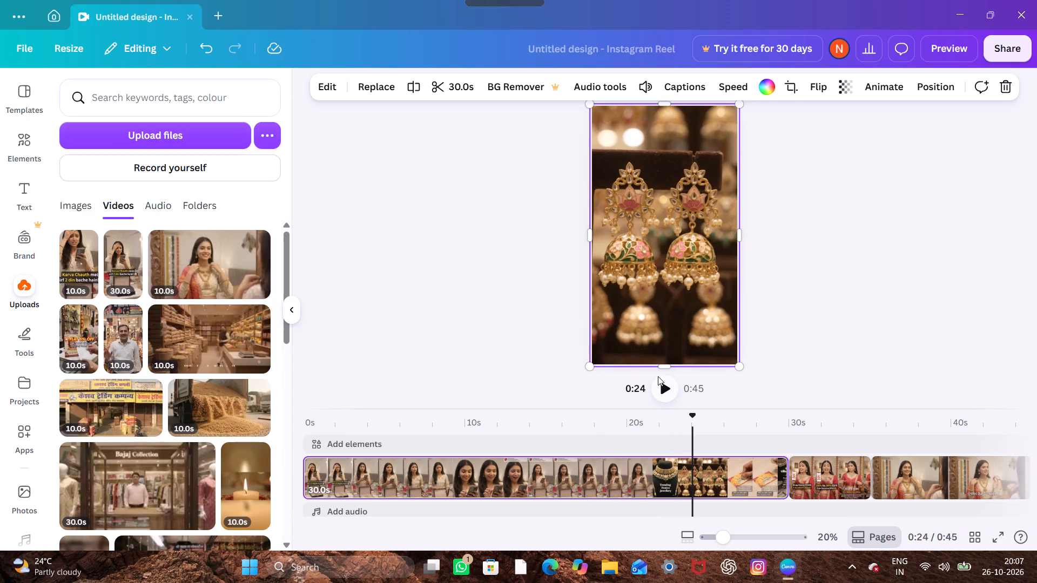
Play the reel from 0:24 through the 30-second cut and trim the beginning of the second clip to last 4.6 s.
left_click(658, 381)
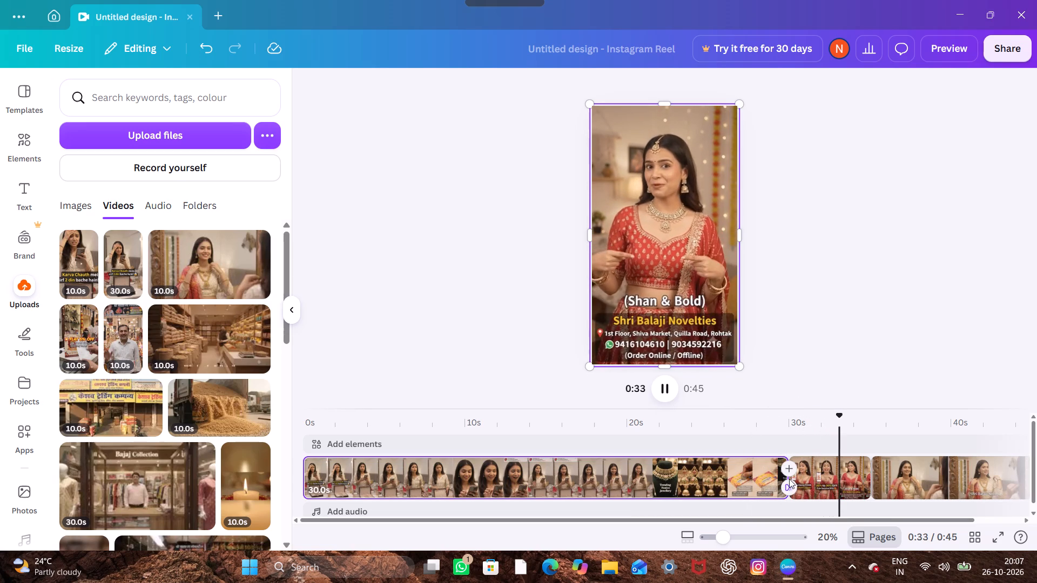
left_click_drag(794, 479, 799, 478)
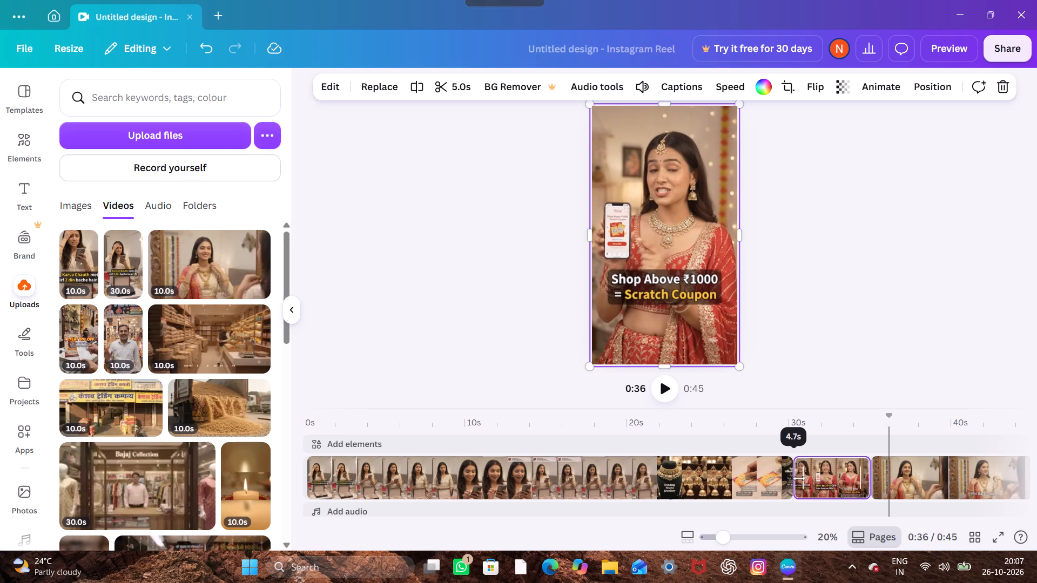
left_click_drag(799, 478, 800, 479)
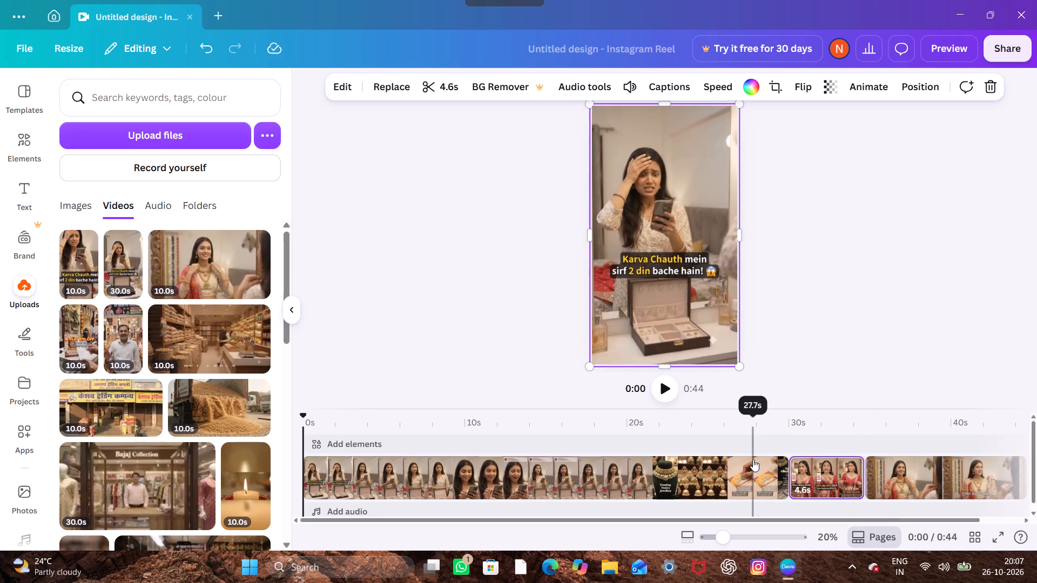
Replay the cut from 27.7 s and extend the beginning of the second clip slightly so it lasts 4.7 s.
left_click(753, 459)
left_click(674, 384)
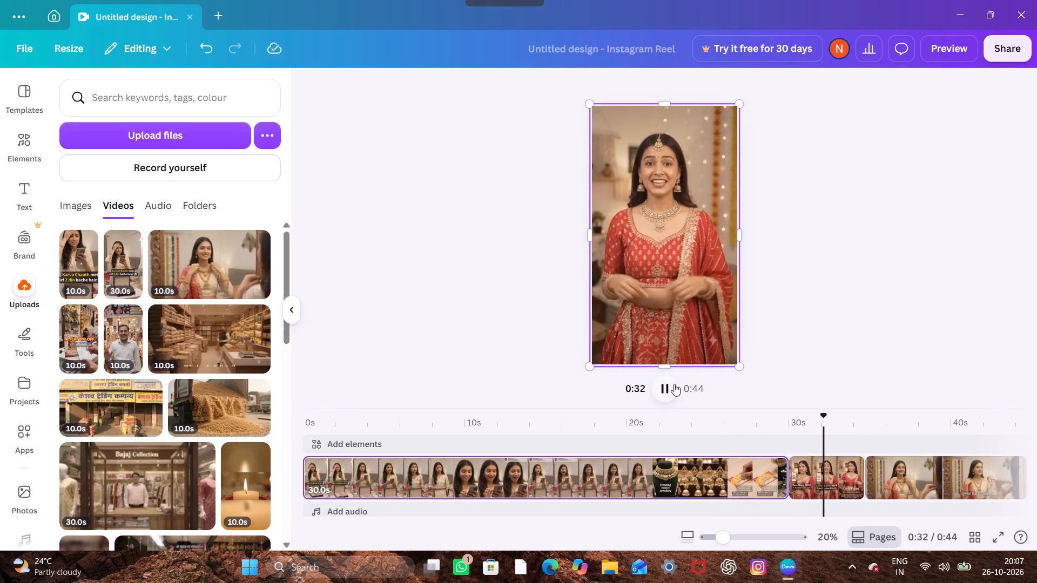
left_click(793, 476)
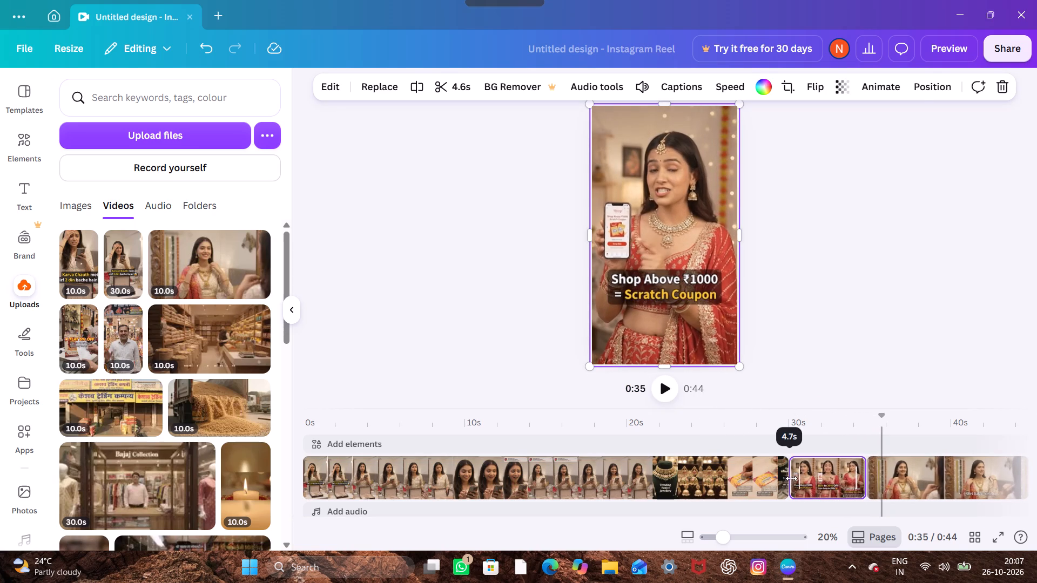
Play the reel from about 0:28 to review the adjusted cut between the first and second clips.
left_click(759, 461)
left_click(673, 396)
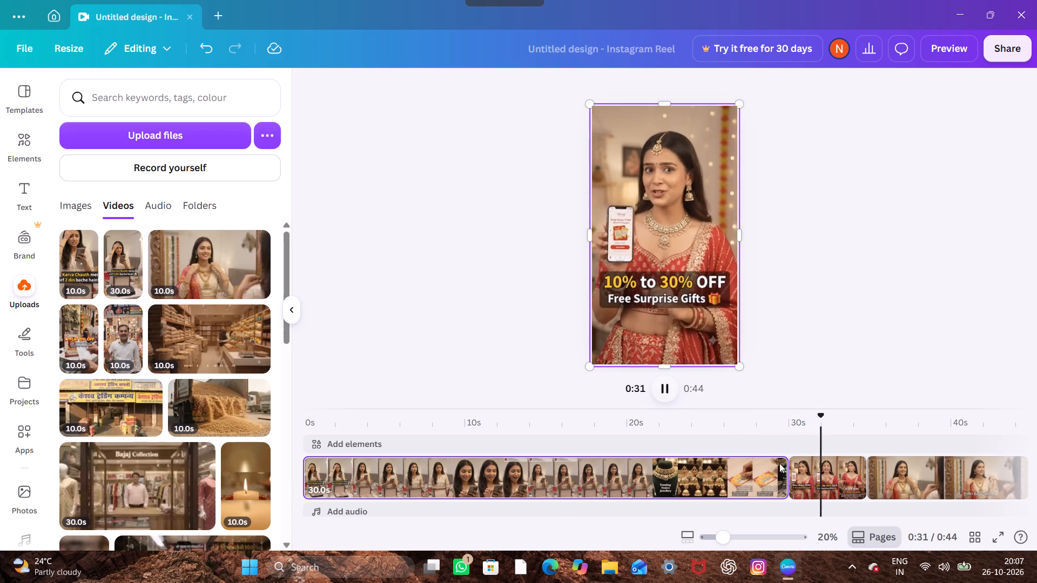
left_click(782, 482)
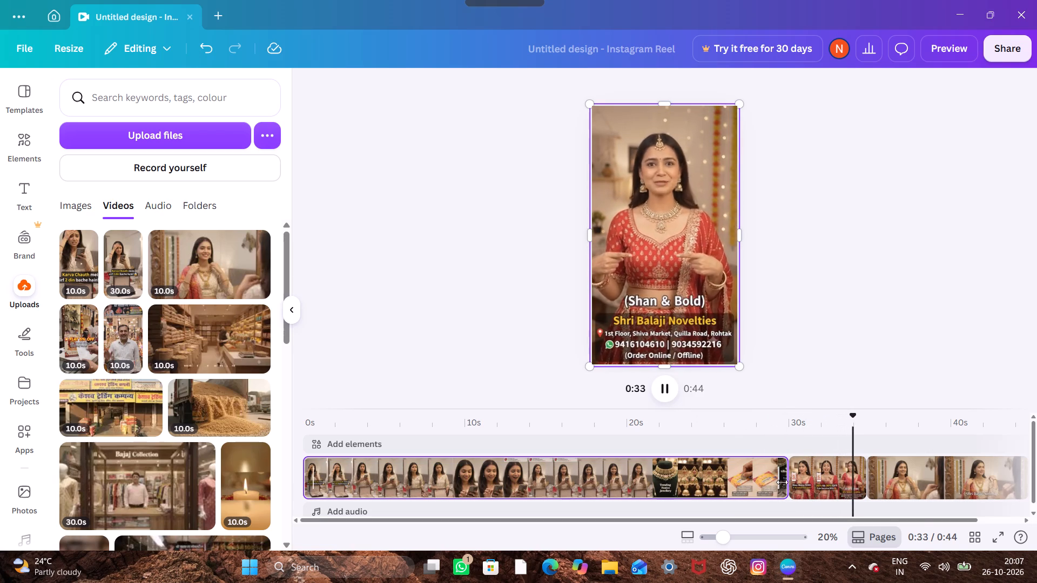
Play the reel from about 0:26 to review the cuts into the second and third clips.
left_click_drag(675, 402, 669, 391)
left_click(669, 391)
left_click(728, 463)
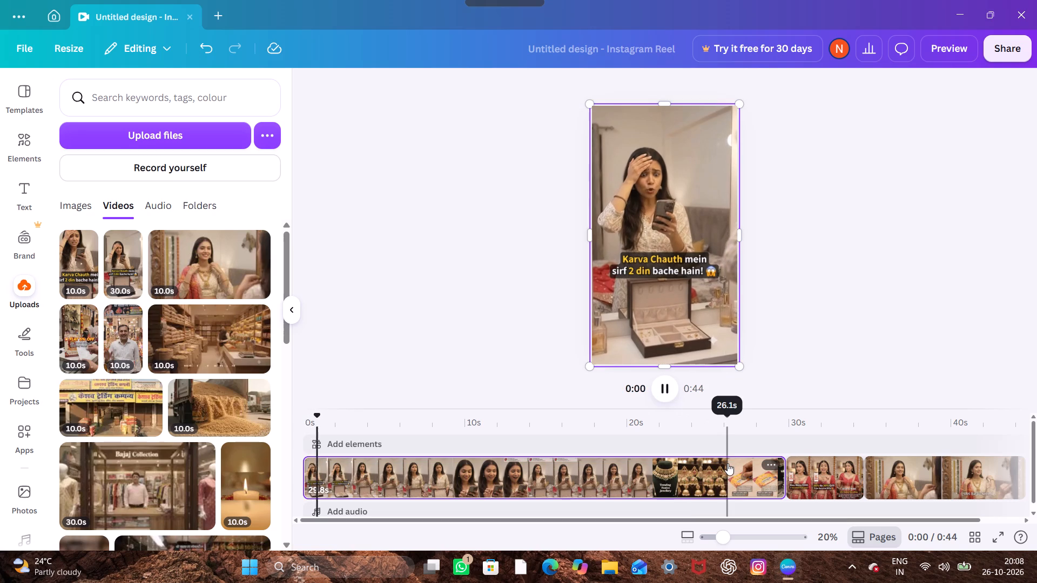
left_click(671, 395)
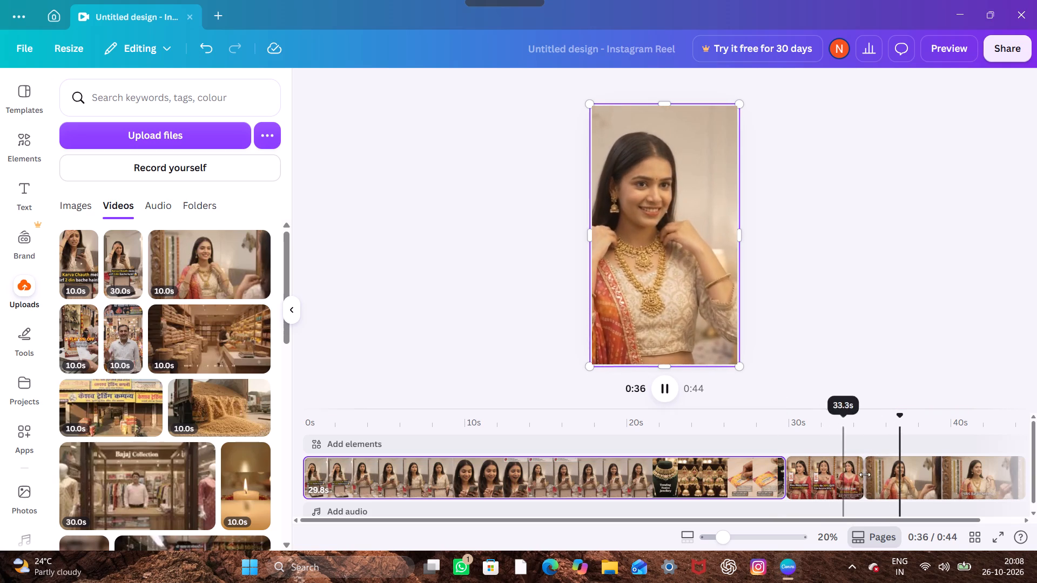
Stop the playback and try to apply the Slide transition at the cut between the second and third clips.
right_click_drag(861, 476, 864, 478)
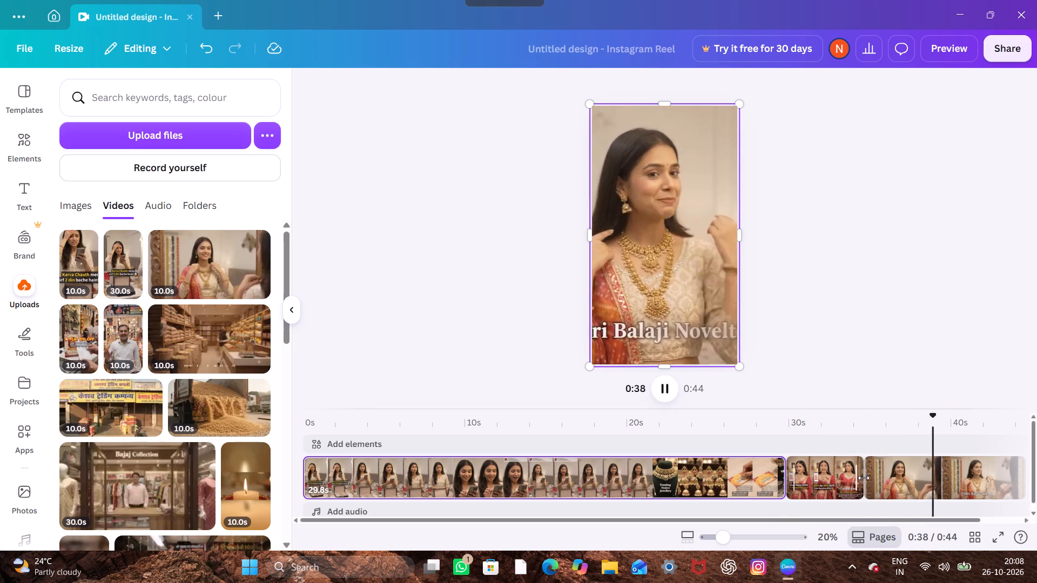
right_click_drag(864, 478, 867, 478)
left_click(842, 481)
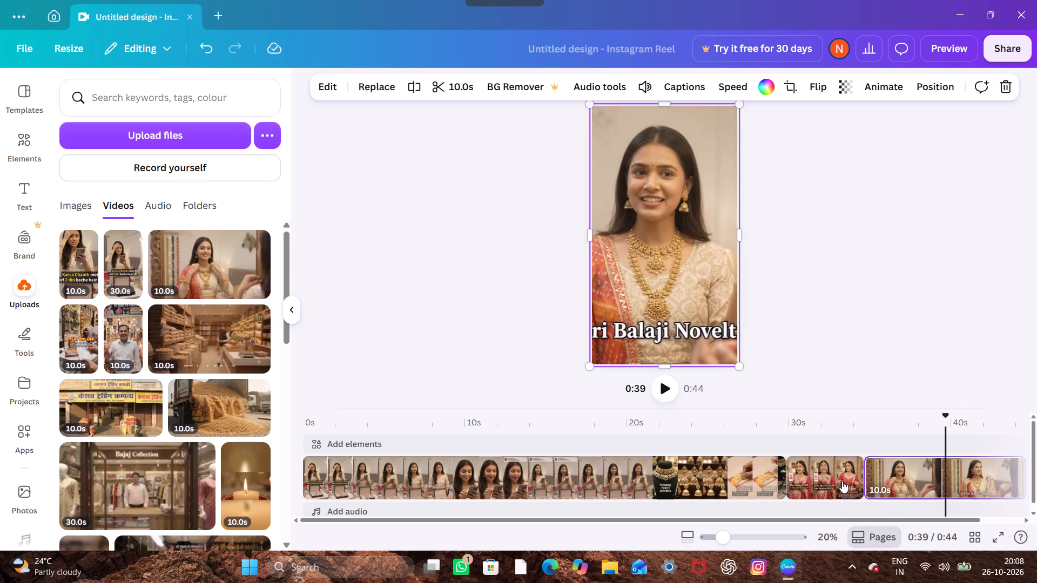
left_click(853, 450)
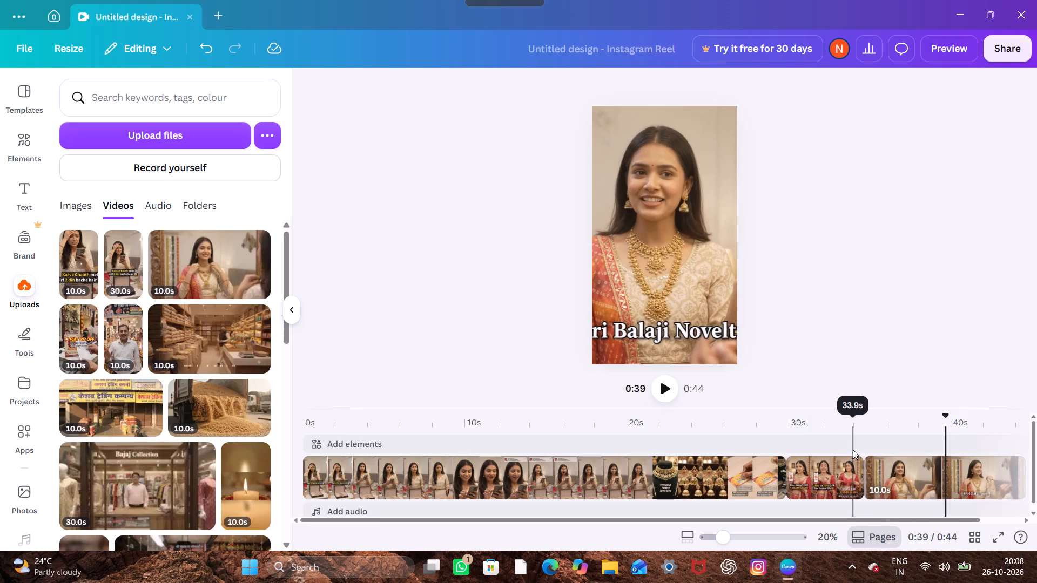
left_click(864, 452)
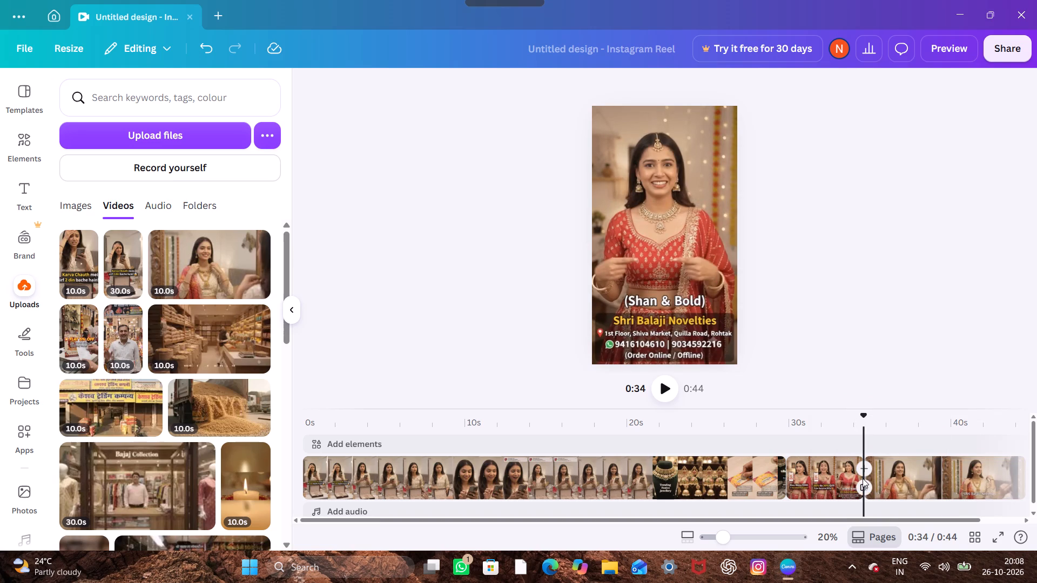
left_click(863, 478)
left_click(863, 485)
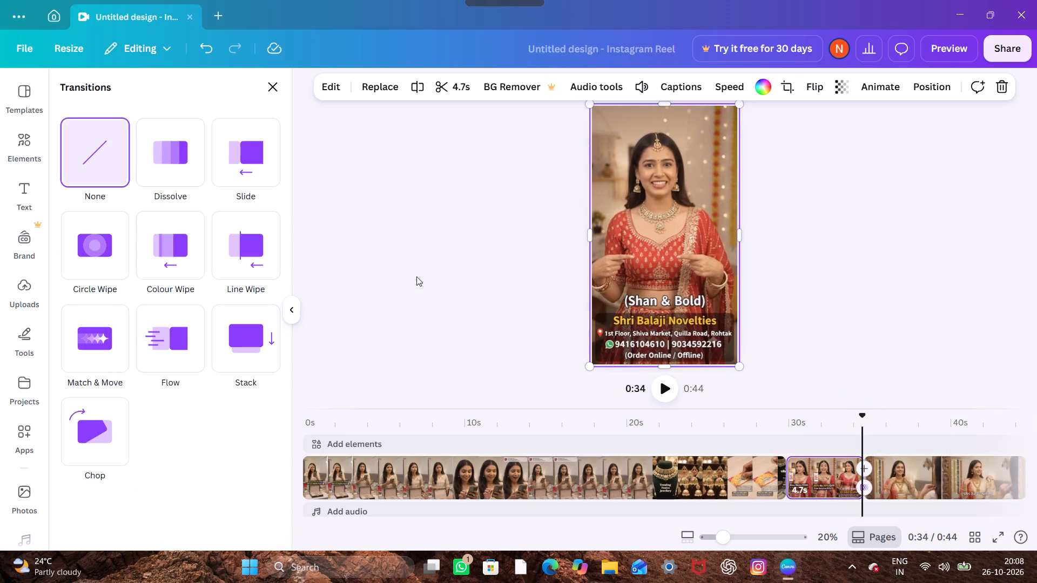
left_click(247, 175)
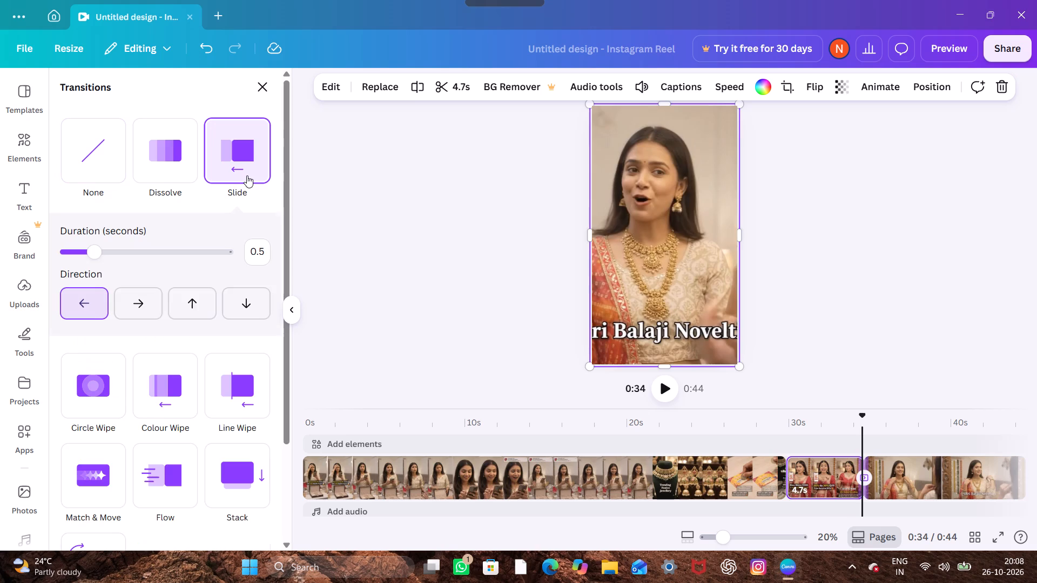
Close the transition options and play the reel from about 0:31 to review the cut into the third clip.
left_click(716, 445)
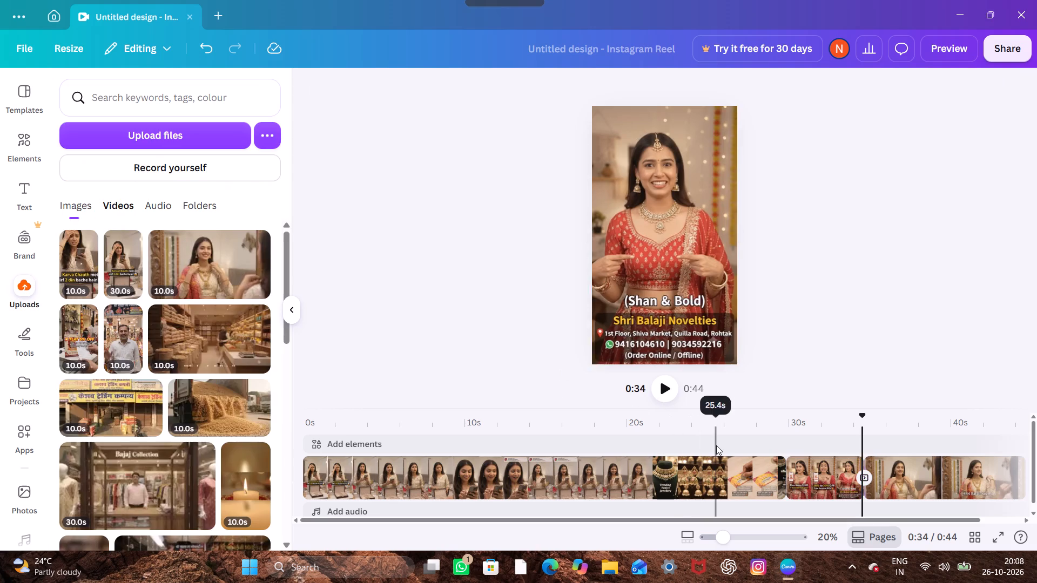
left_click(810, 444)
left_click(666, 384)
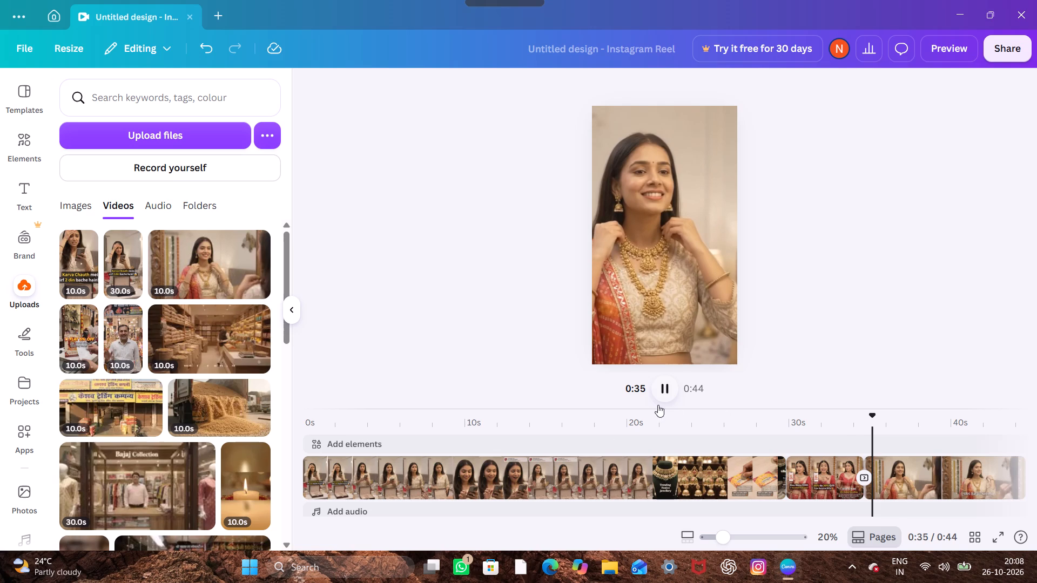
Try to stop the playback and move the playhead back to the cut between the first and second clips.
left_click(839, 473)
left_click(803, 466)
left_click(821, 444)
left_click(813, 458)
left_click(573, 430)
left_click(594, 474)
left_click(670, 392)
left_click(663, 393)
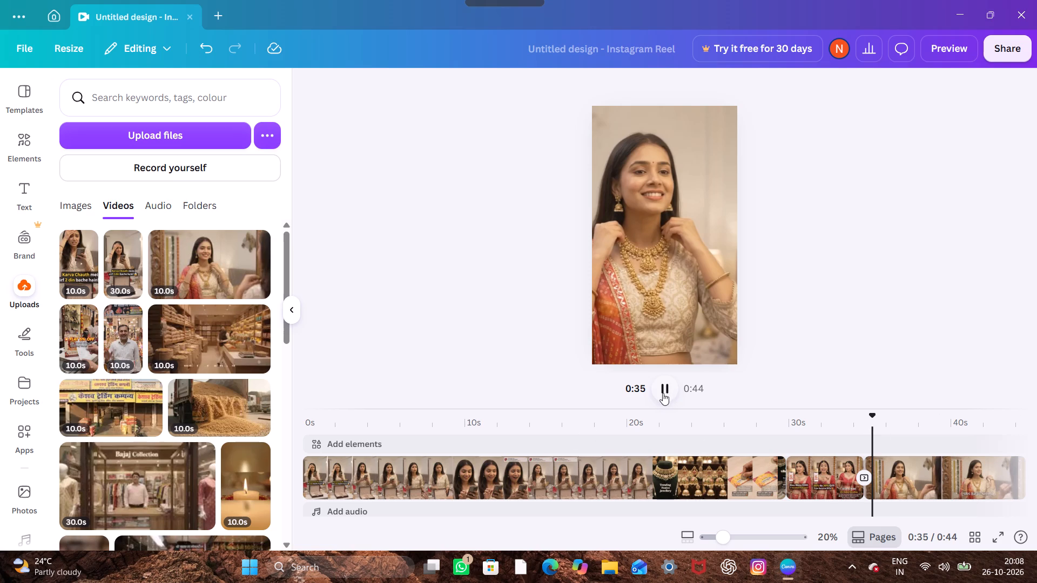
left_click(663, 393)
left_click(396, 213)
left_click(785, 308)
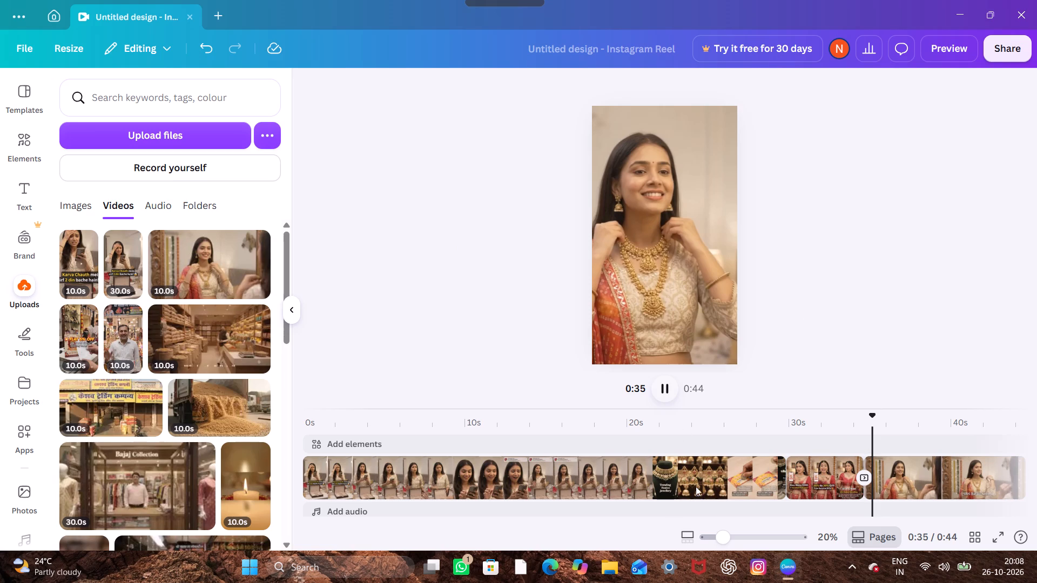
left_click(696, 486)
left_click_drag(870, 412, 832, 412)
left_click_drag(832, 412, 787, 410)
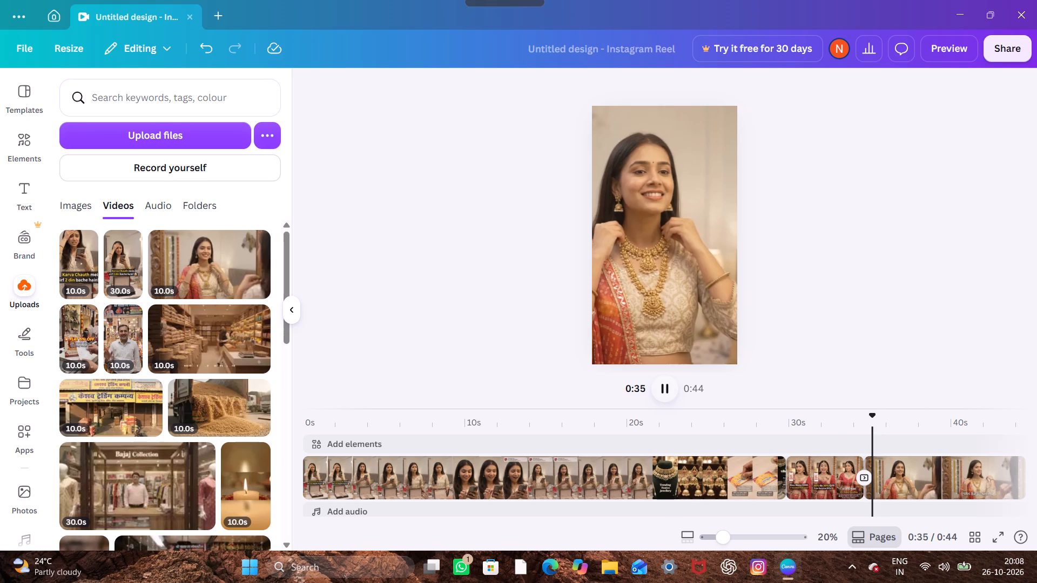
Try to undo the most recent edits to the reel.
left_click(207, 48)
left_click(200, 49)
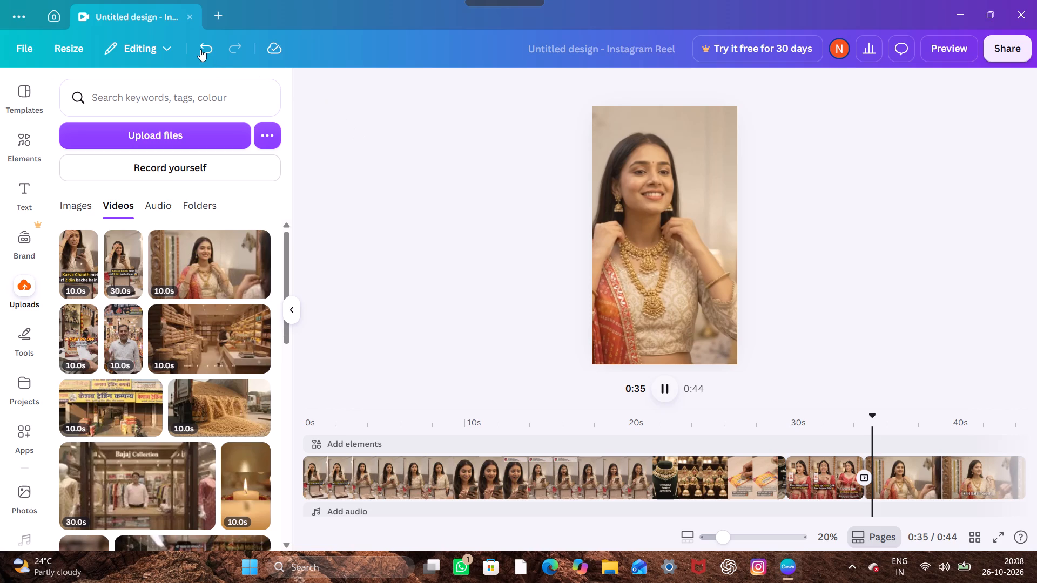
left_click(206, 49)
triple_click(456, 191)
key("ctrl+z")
Close the Canva app and return to the desktop.
left_click(729, 463)
left_click_drag(729, 463, 1036, 0)
left_click_drag(961, 13, 1036, 2)
double_click(1036, 2)
left_click_drag(1036, 2, 823, 63)
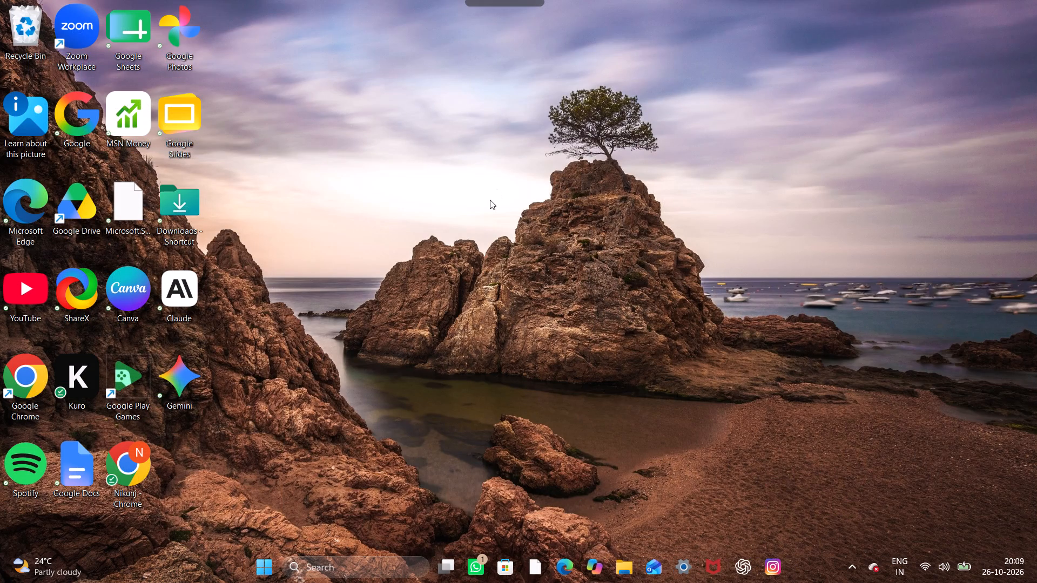
Refresh the desktop and relaunch Canva.
double_click(130, 291)
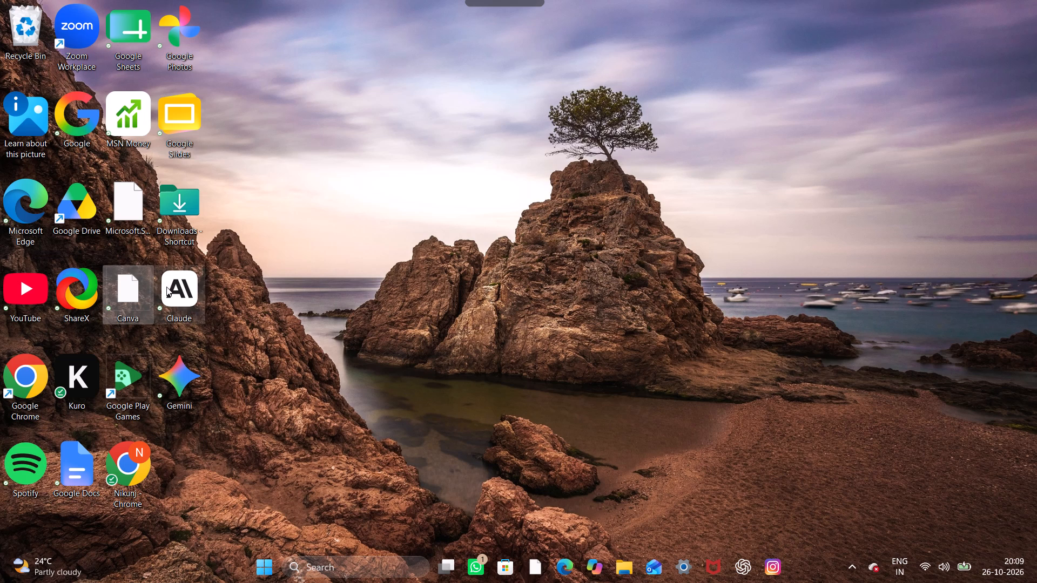
right_click(428, 303)
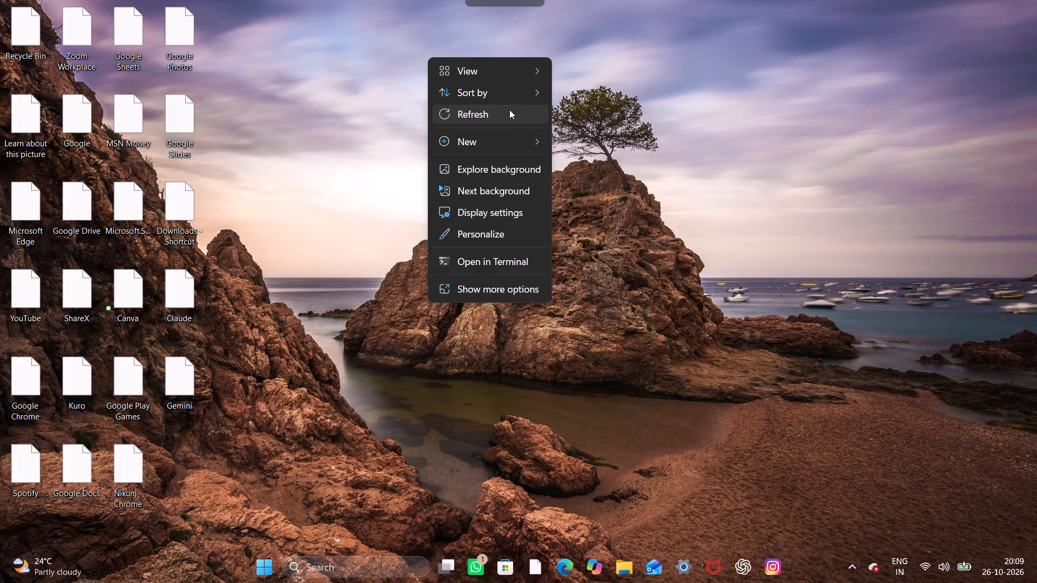
left_click(511, 118)
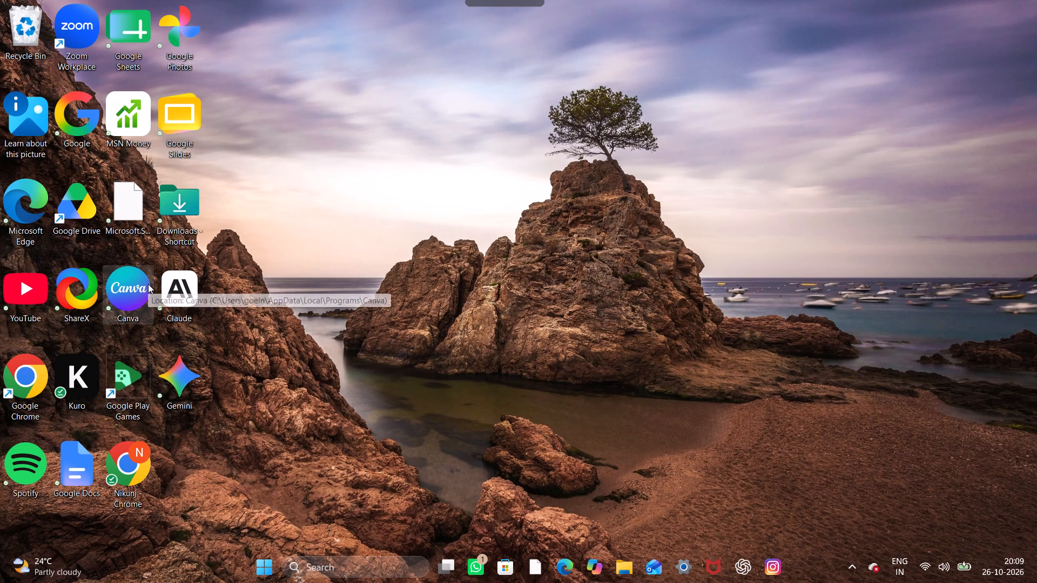
double_click(148, 284)
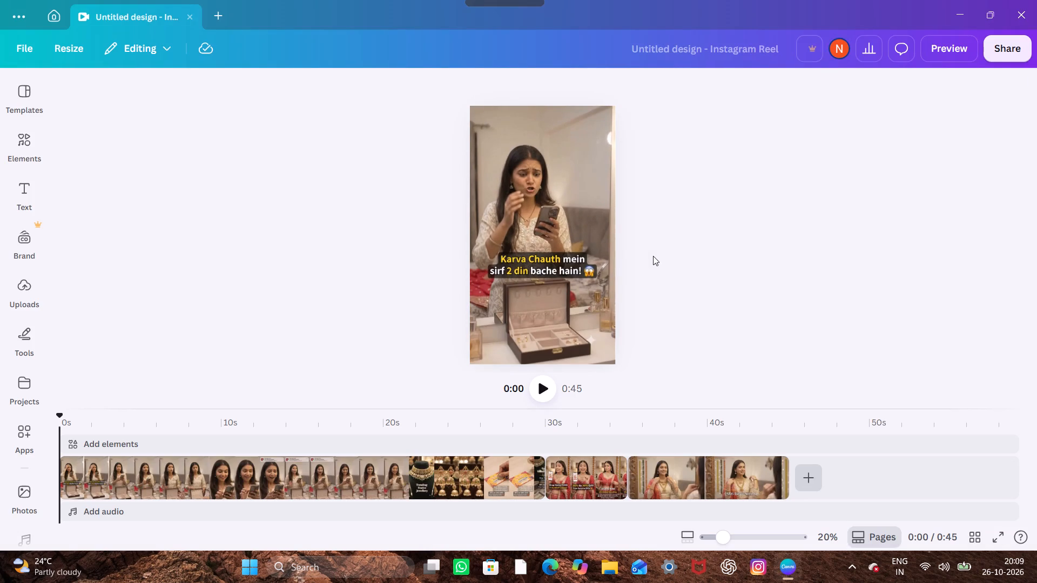
Play the reel from about 0:27 to review the cuts into the second and third clips.
left_click(495, 459)
left_click(549, 390)
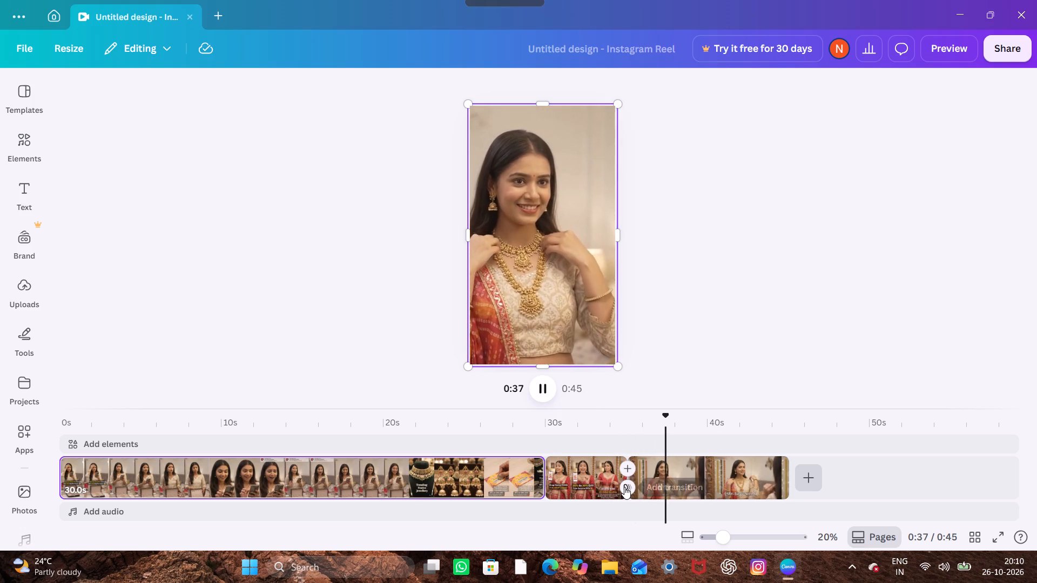
Apply the Slide transition between the second and third clips.
left_click(624, 487)
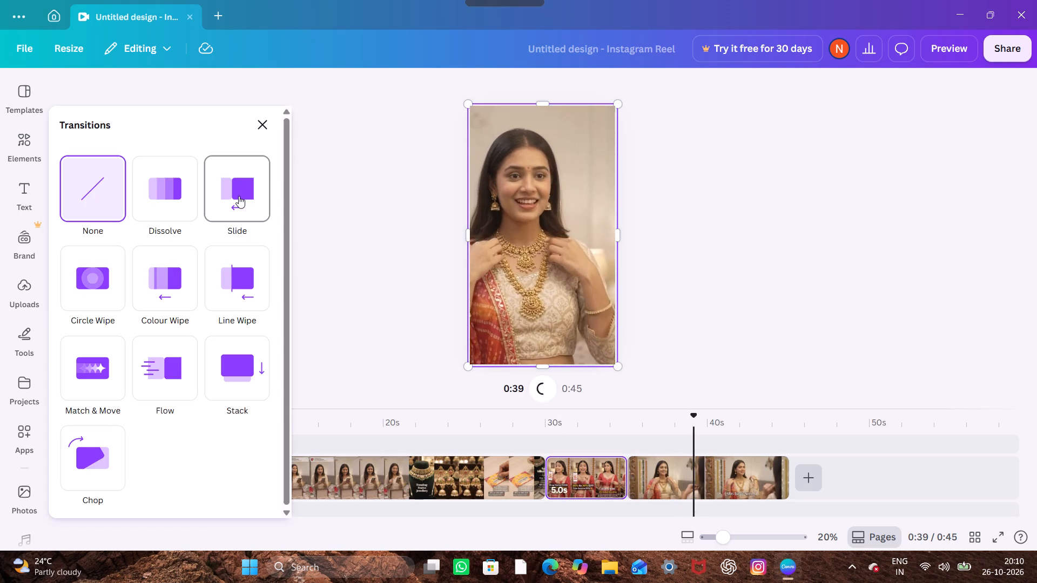
left_click(239, 196)
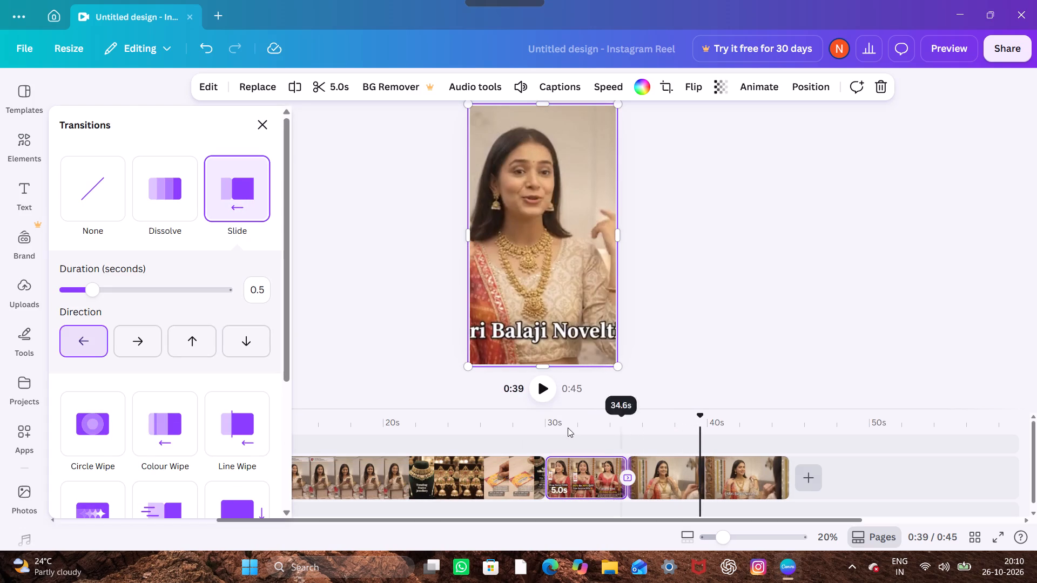
Play the rest of the reel and replay it from about 0:27 to check the Slide transition, then close the transition options.
left_click(540, 398)
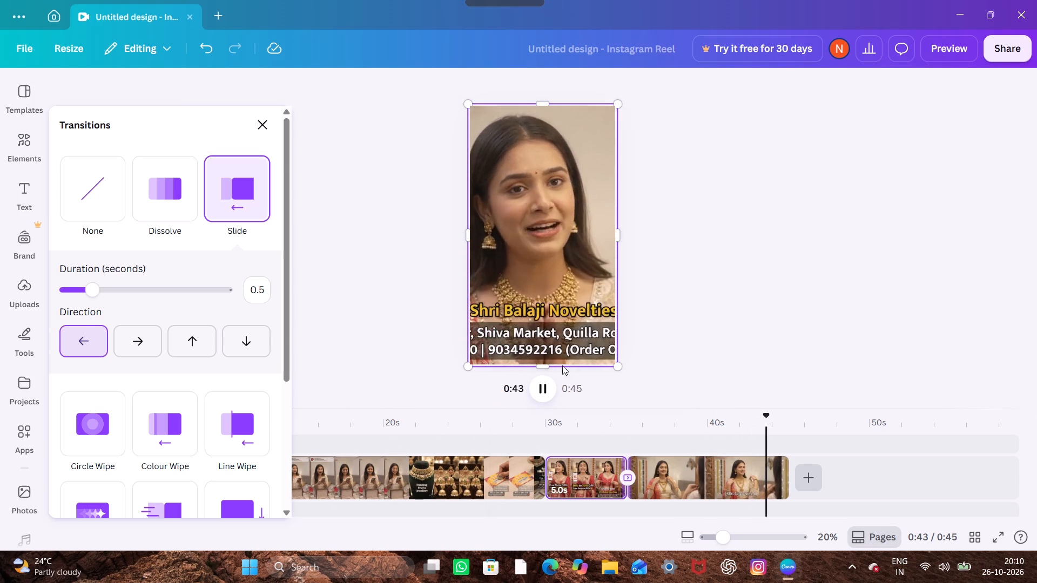
left_click(507, 471)
left_click(536, 389)
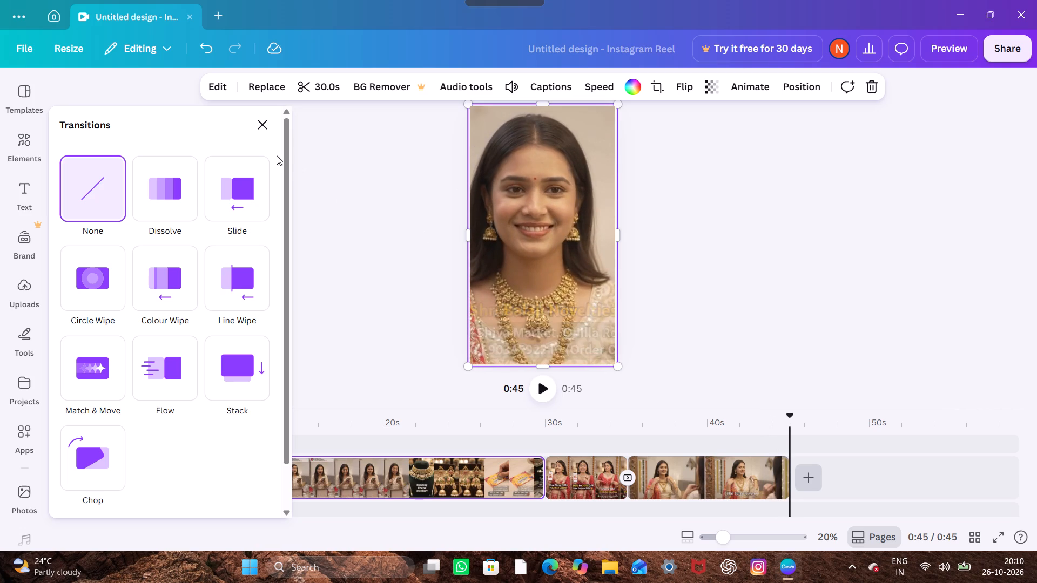
left_click(260, 130)
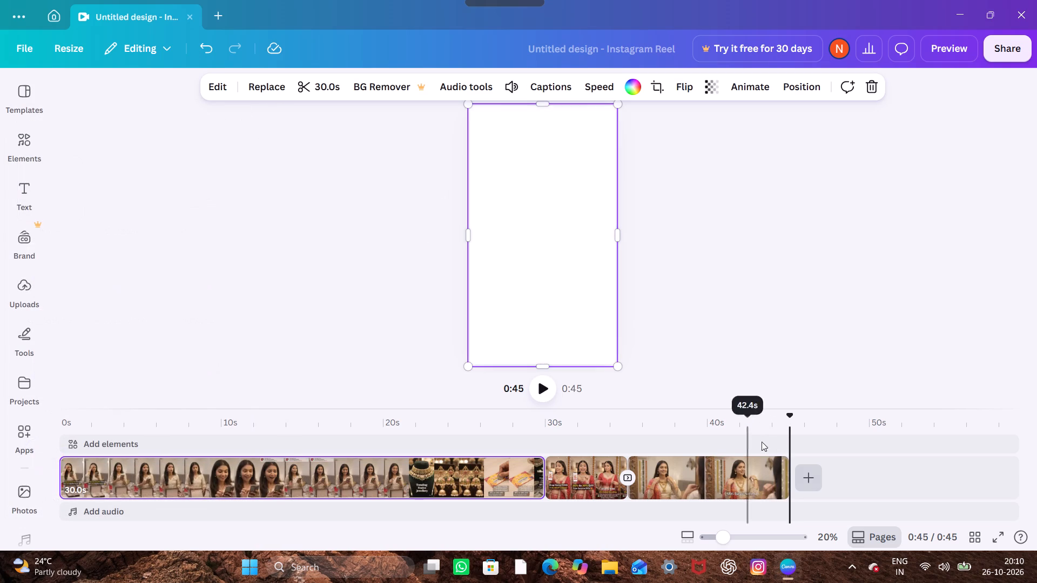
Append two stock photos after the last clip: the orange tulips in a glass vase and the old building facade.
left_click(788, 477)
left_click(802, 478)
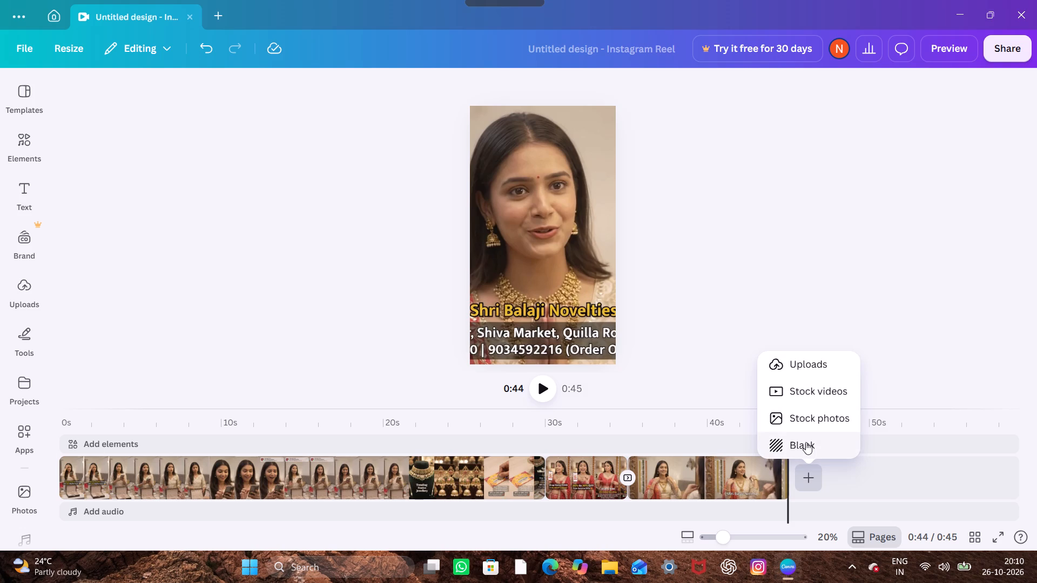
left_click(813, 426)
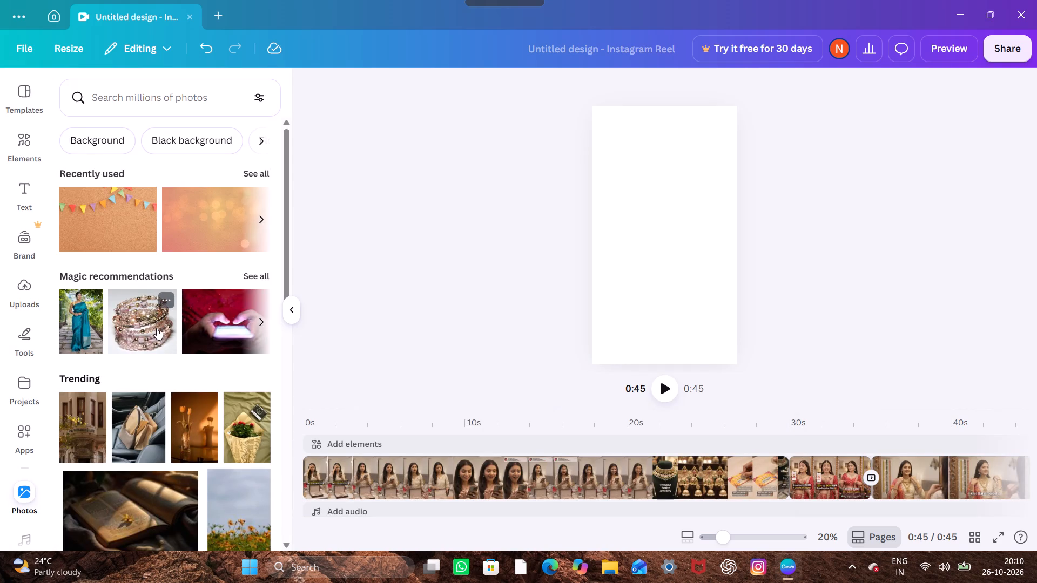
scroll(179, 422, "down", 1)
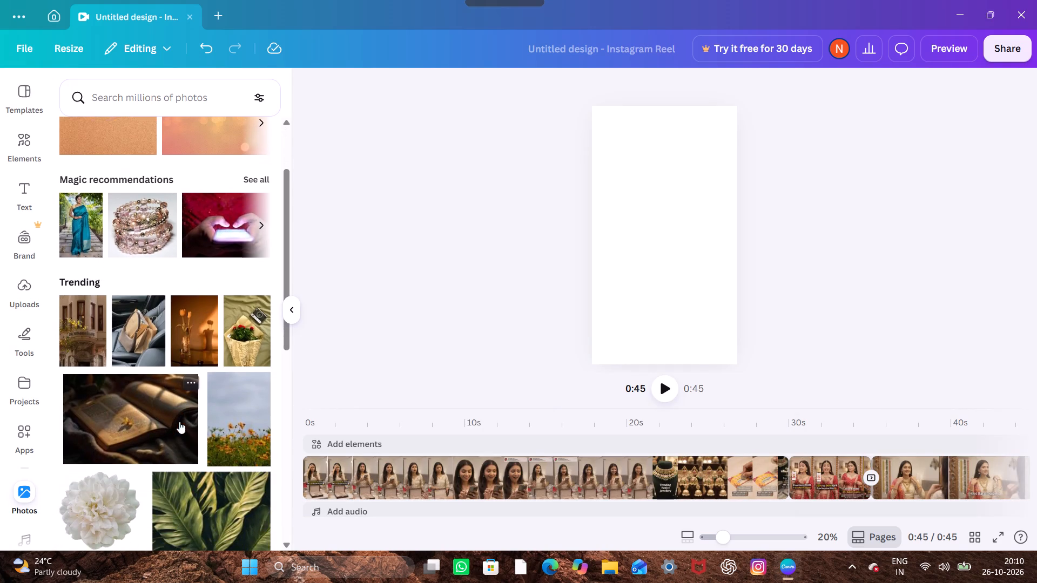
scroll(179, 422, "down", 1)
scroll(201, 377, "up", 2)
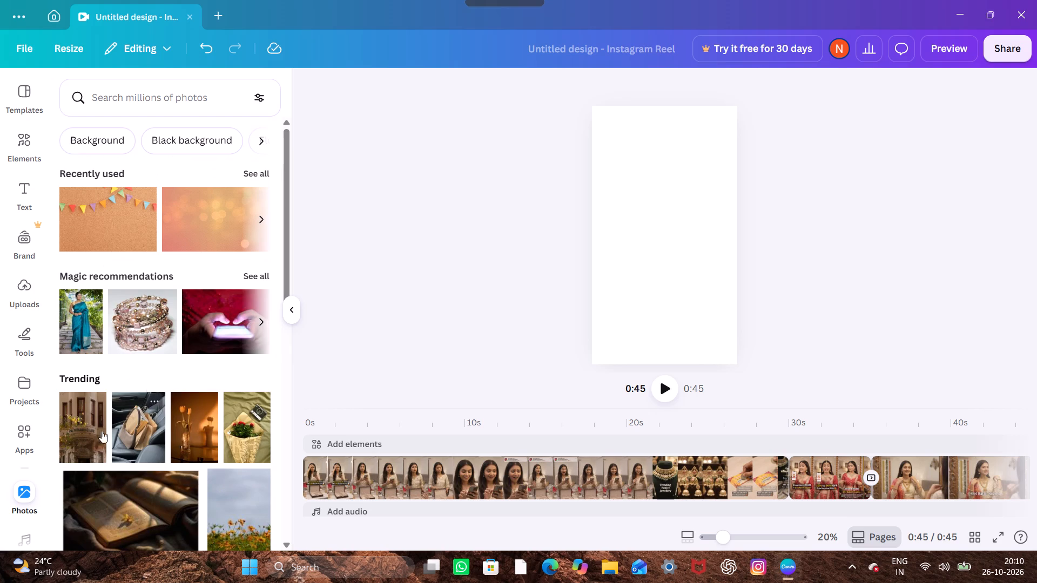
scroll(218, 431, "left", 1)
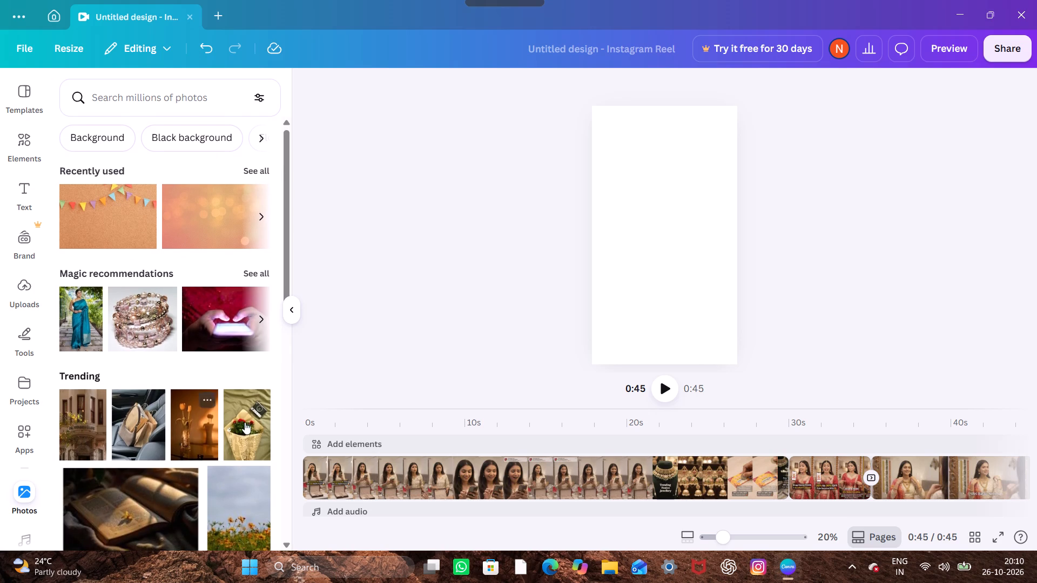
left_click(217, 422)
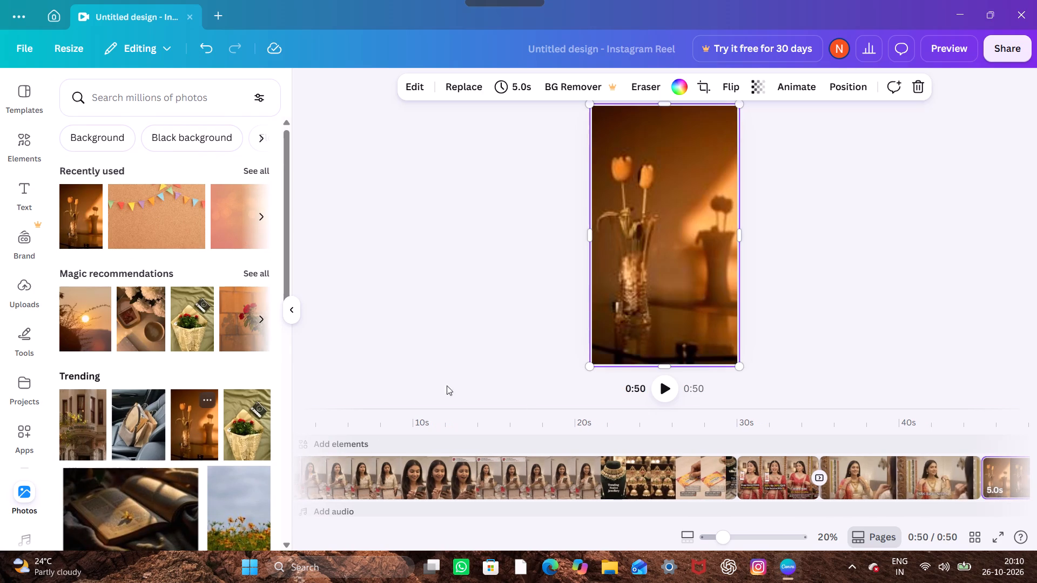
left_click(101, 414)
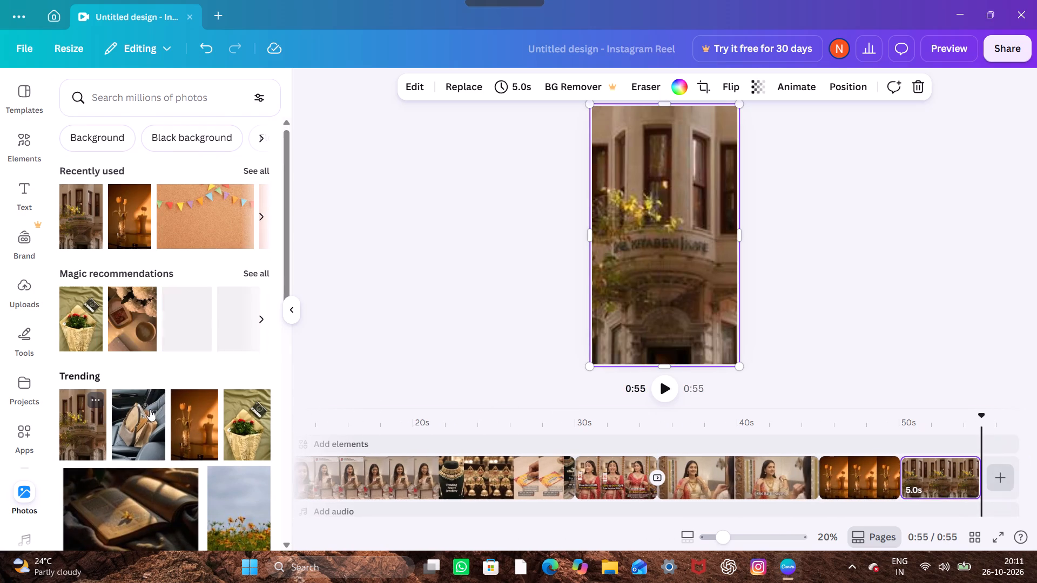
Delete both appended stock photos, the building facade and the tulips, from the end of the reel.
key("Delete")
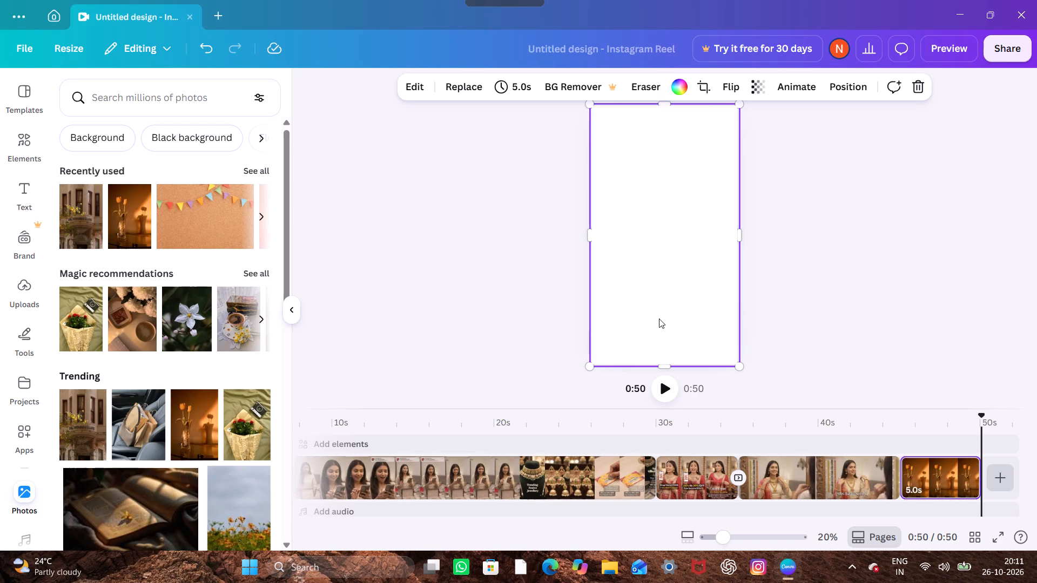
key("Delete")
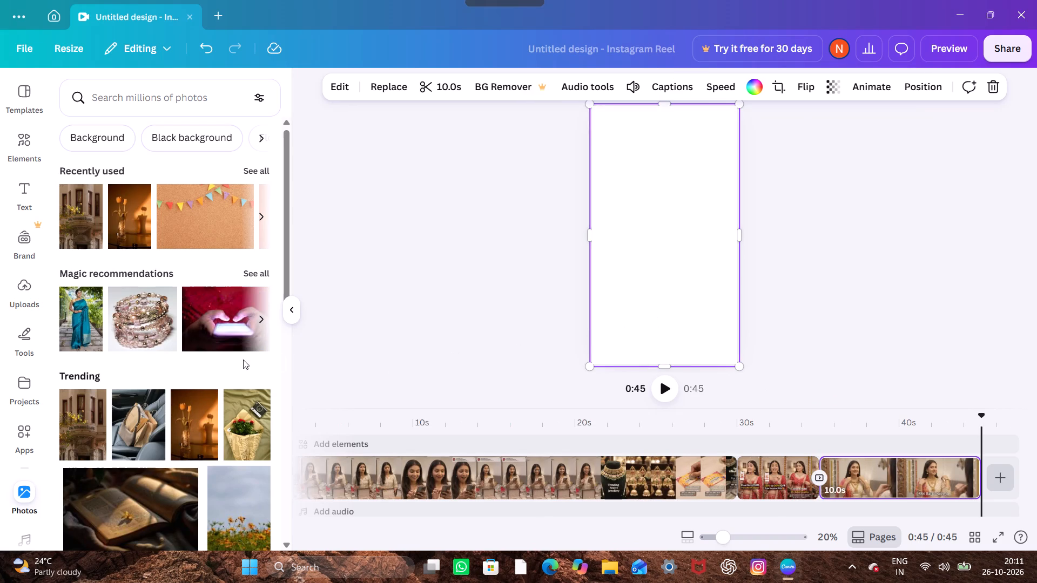
Append the peach-gold bokeh background from the recently used stock photos after the last clip.
scroll(143, 266, "right", 1)
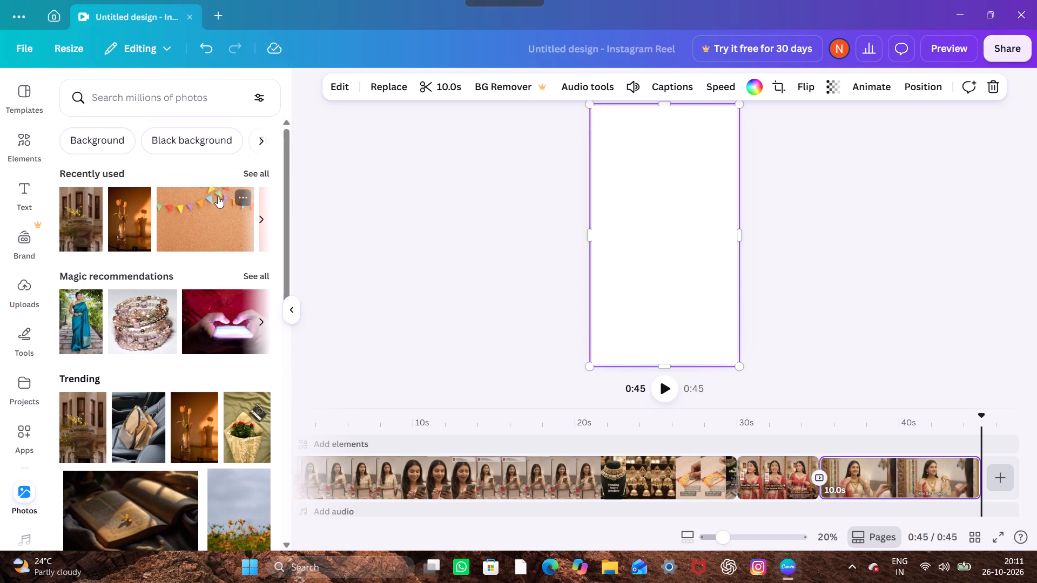
scroll(218, 196, "left", 5)
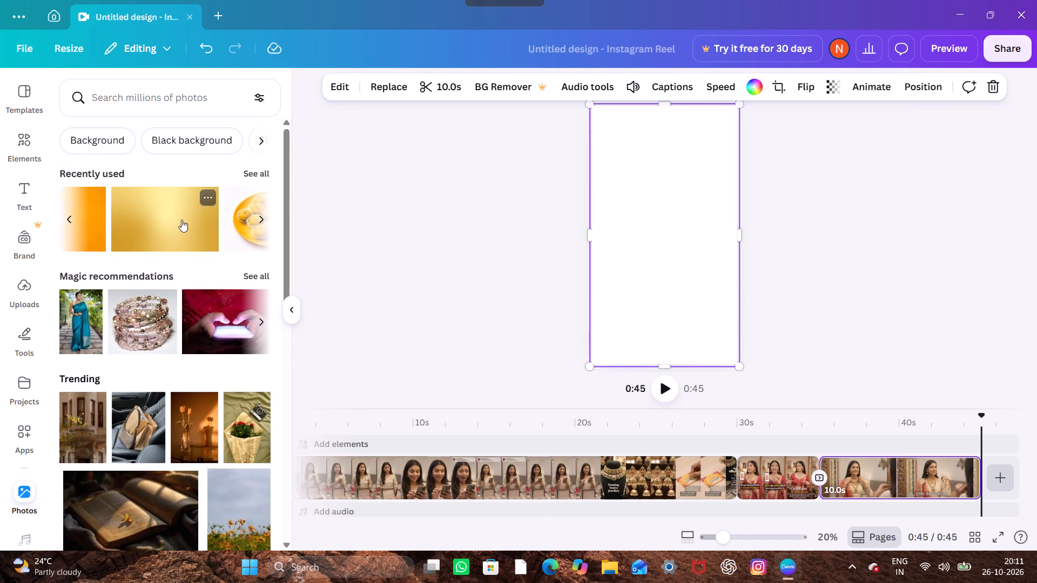
scroll(181, 220, "right", 4)
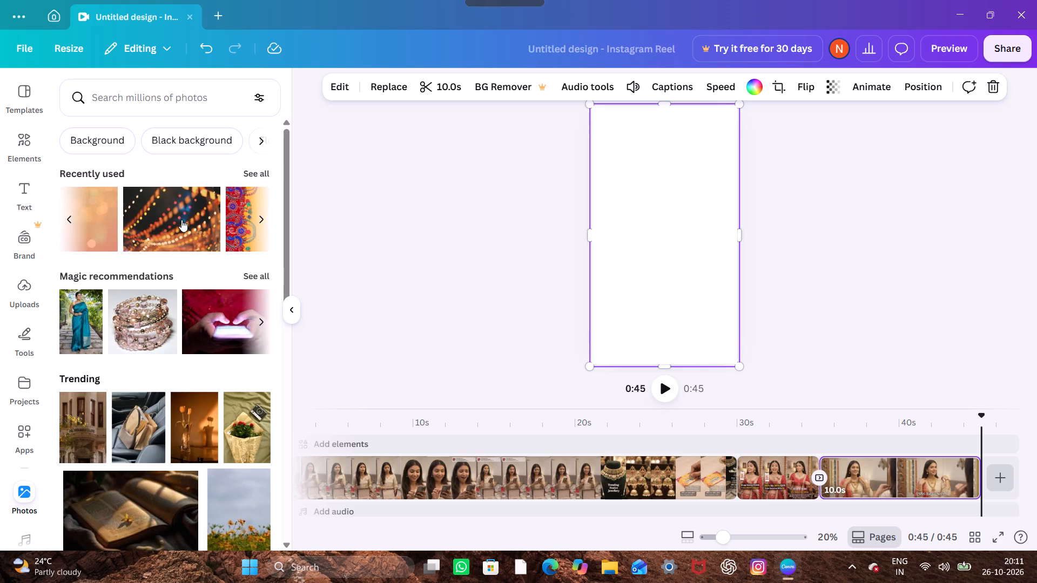
scroll(181, 220, "right", 2)
left_click(181, 220)
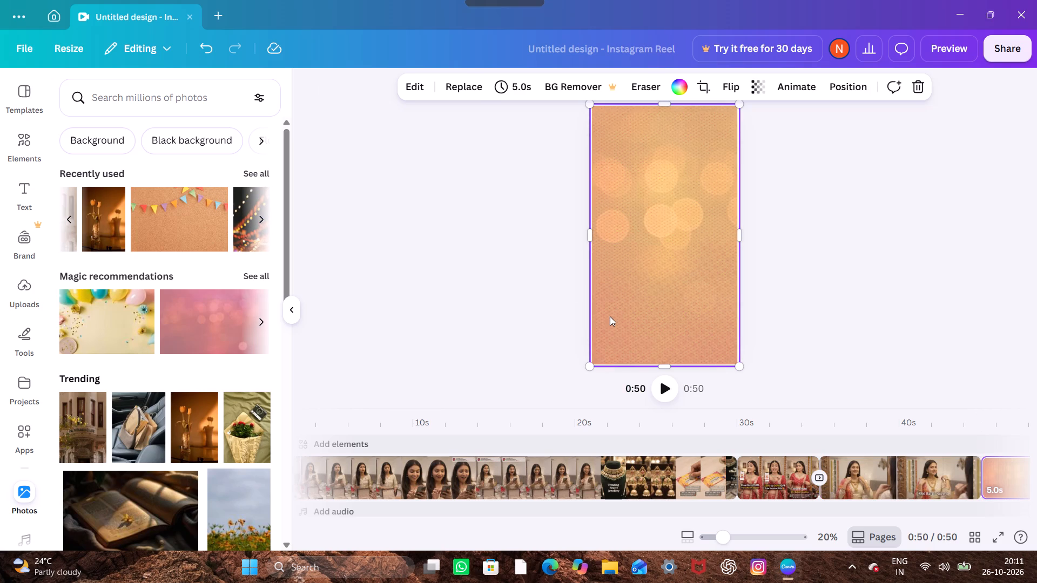
Shorten the bokeh closing image at the end of the reel to 1.5 s.
scroll(846, 387, "left", 4)
scroll(932, 501, "left", 2)
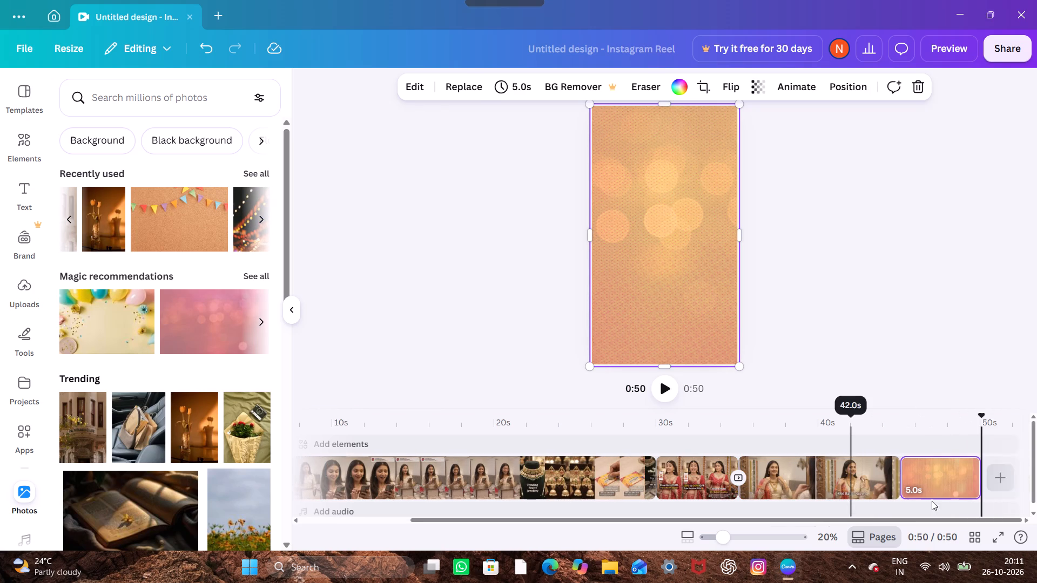
left_click_drag(978, 479, 967, 483)
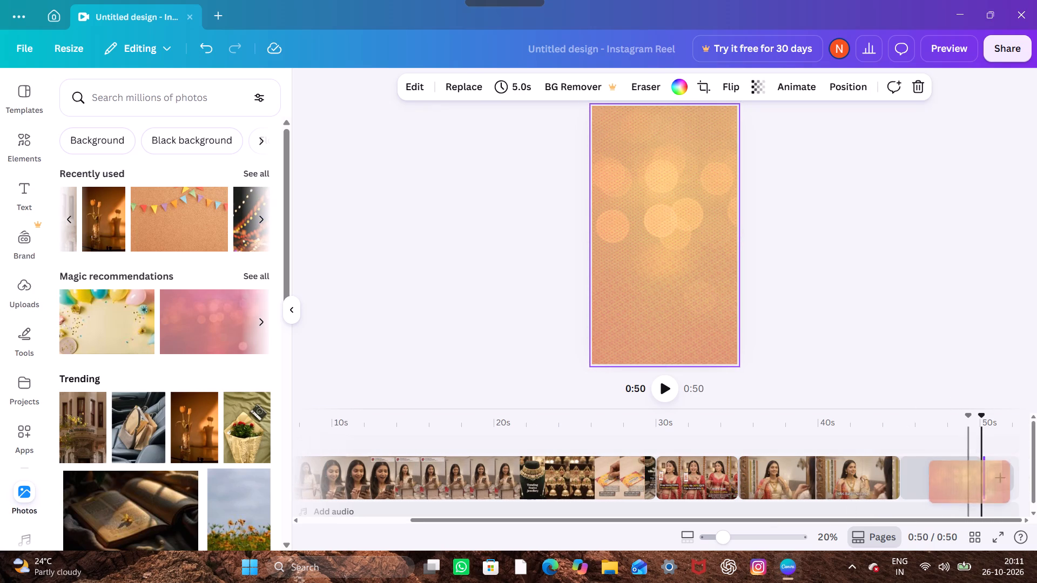
left_click_drag(967, 483, 959, 486)
left_click_drag(973, 480, 921, 491)
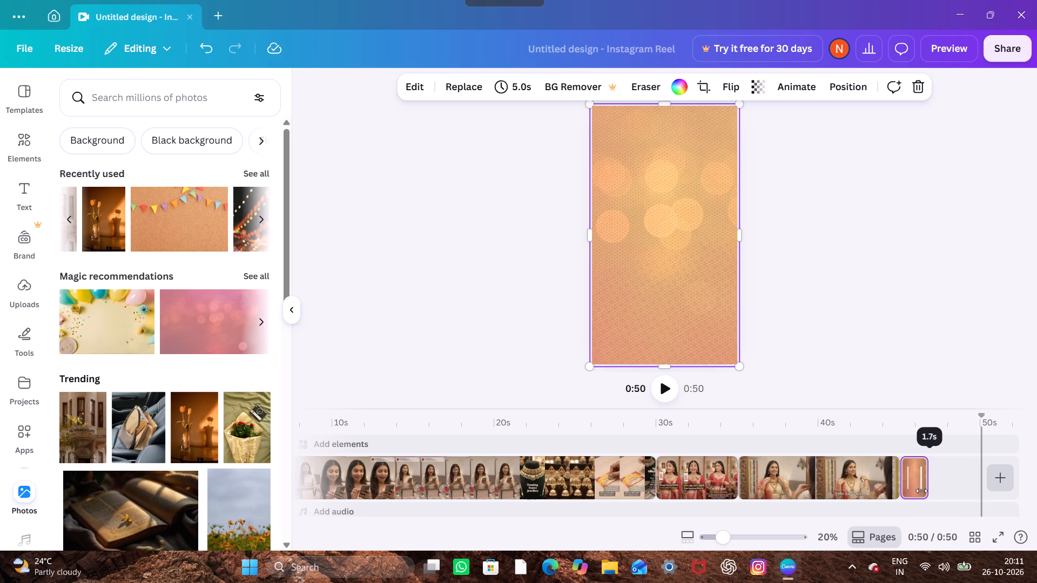
left_click_drag(921, 491, 918, 493)
left_click(918, 493)
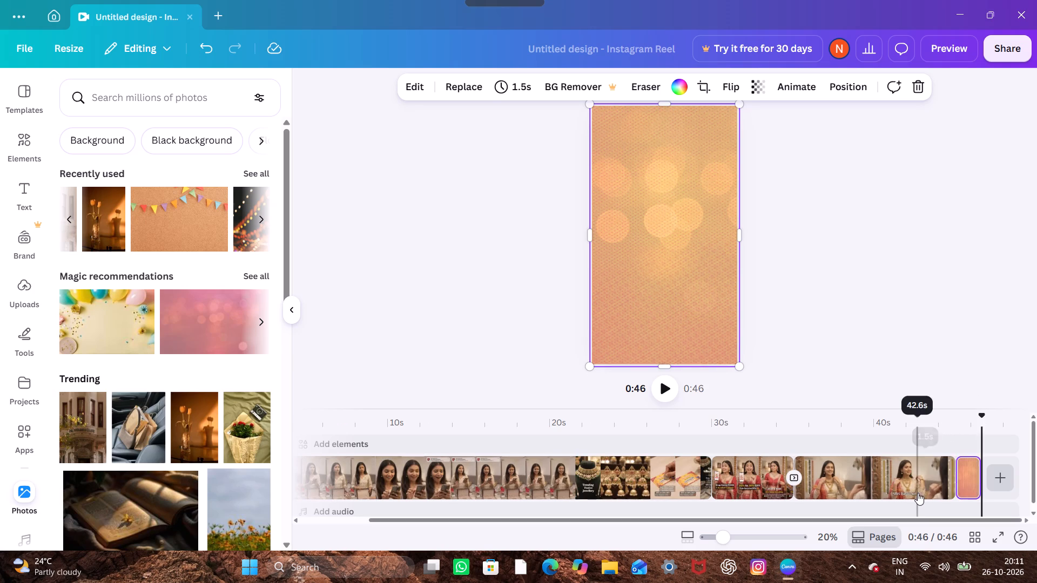
Add a text box over the closing image reading "THANK YOU FOR WATCHING".
left_click(972, 486)
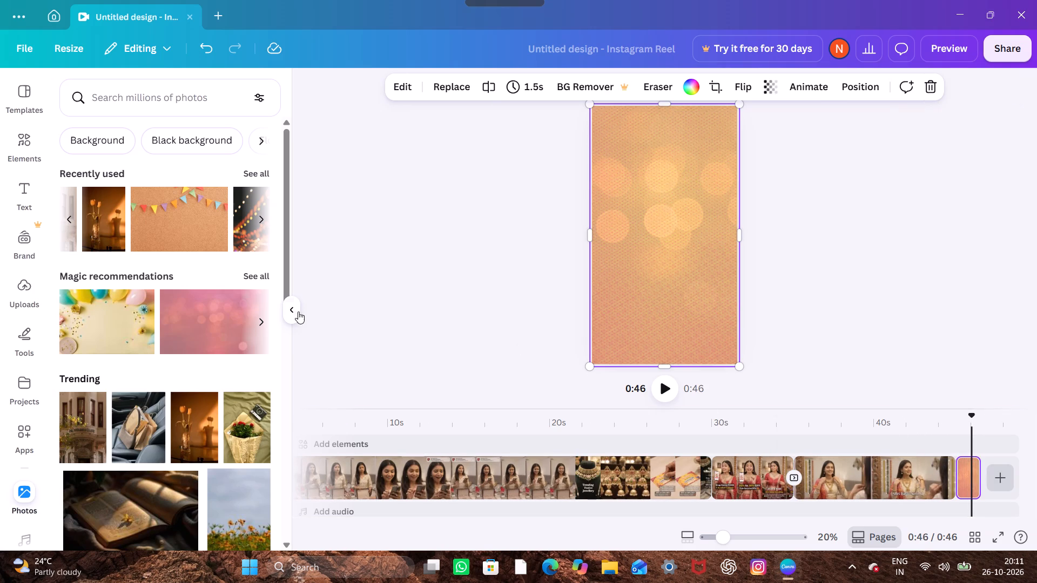
left_click(28, 195)
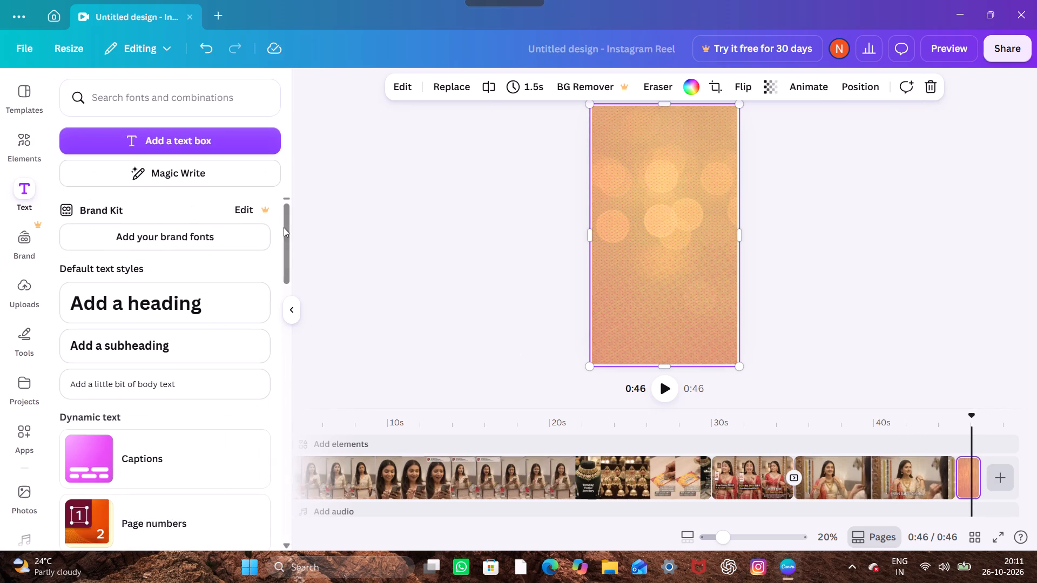
left_click(190, 141)
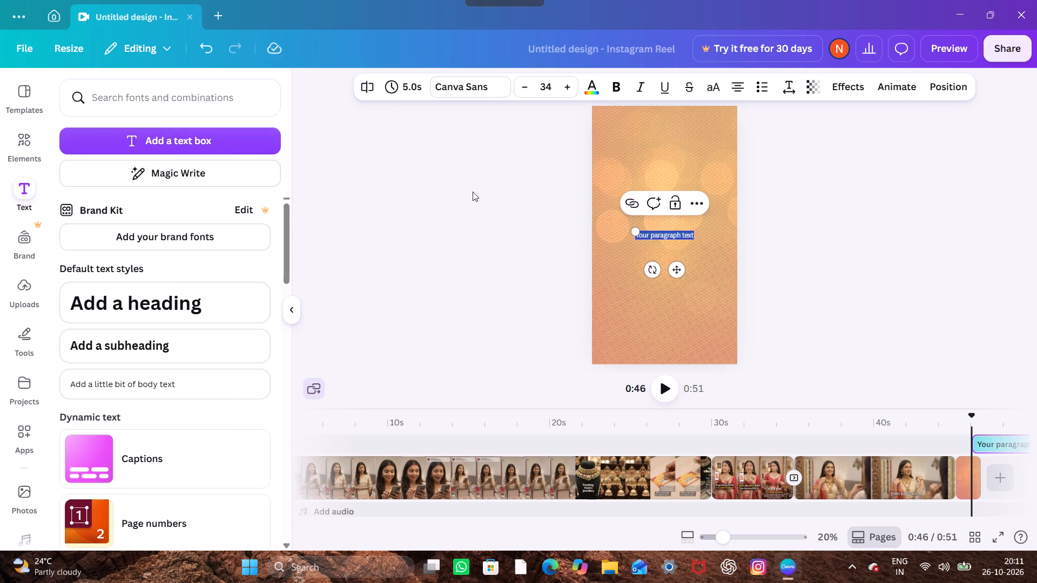
key("BackSpace")
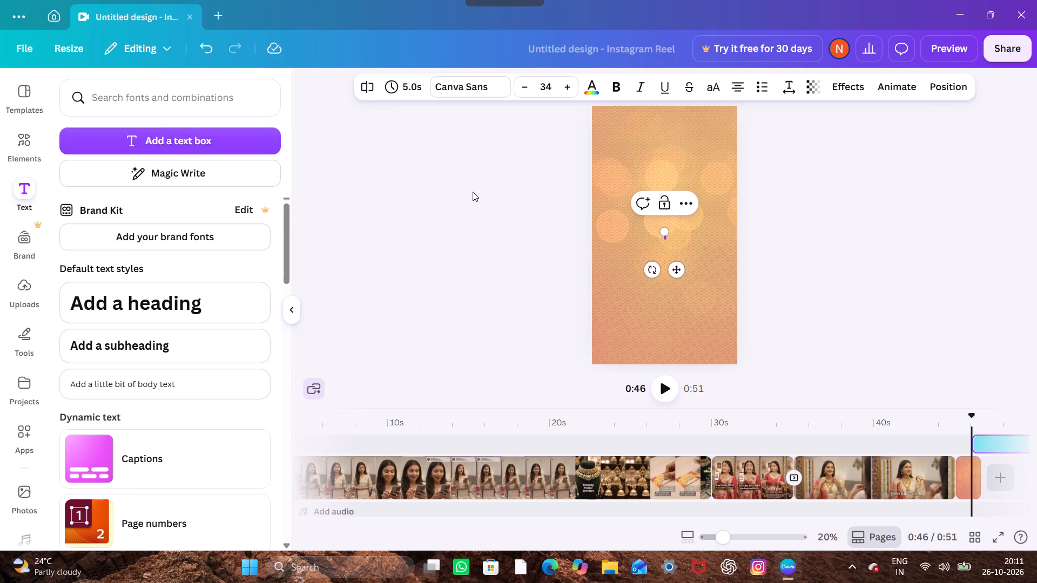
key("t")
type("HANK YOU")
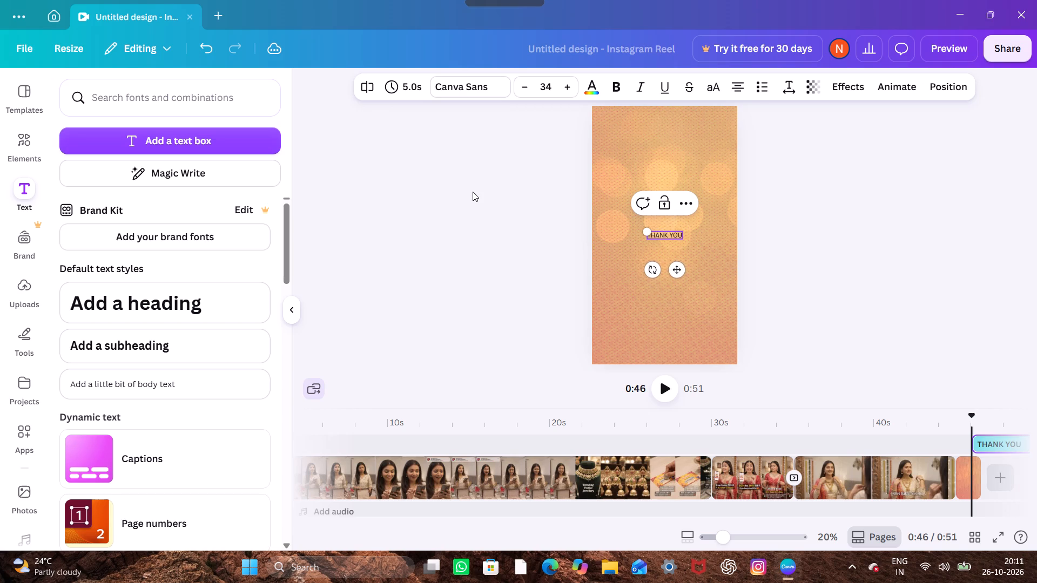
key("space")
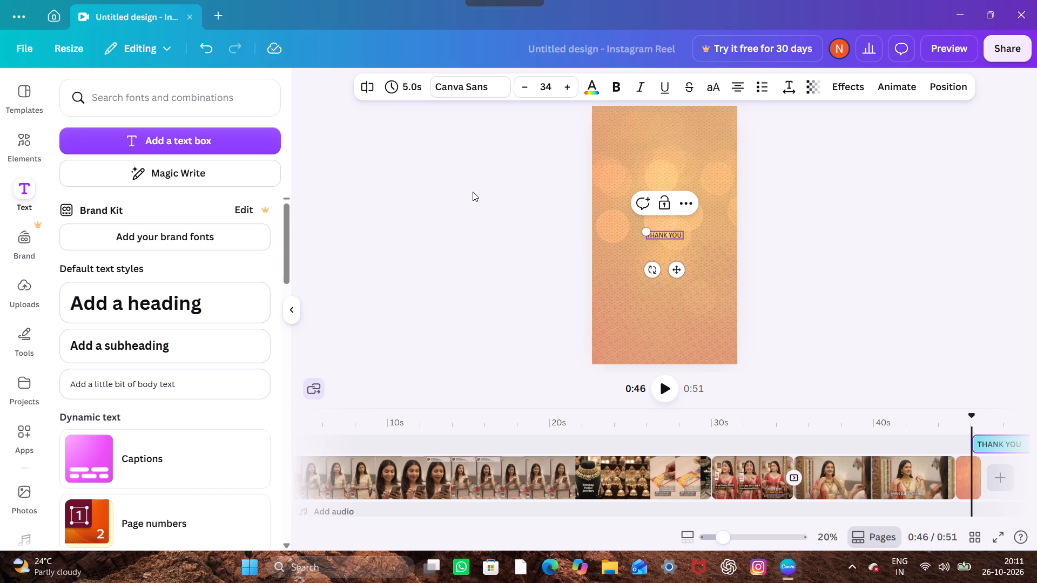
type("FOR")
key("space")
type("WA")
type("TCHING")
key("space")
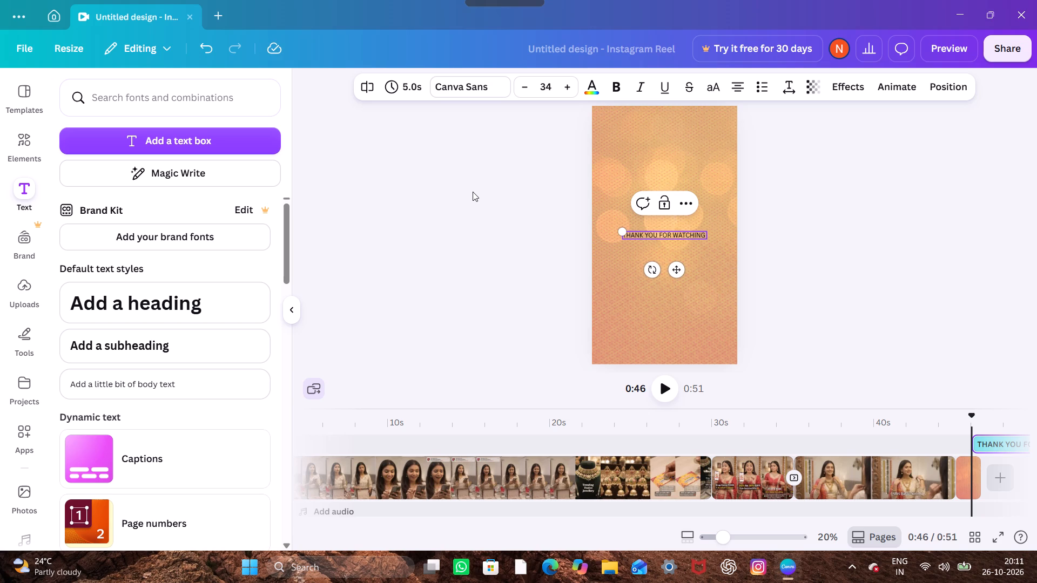
Below a blank gap in the same text box, add "ORDER ONLINE ON" followed by the shop's two phone numbers, separated by a comma.
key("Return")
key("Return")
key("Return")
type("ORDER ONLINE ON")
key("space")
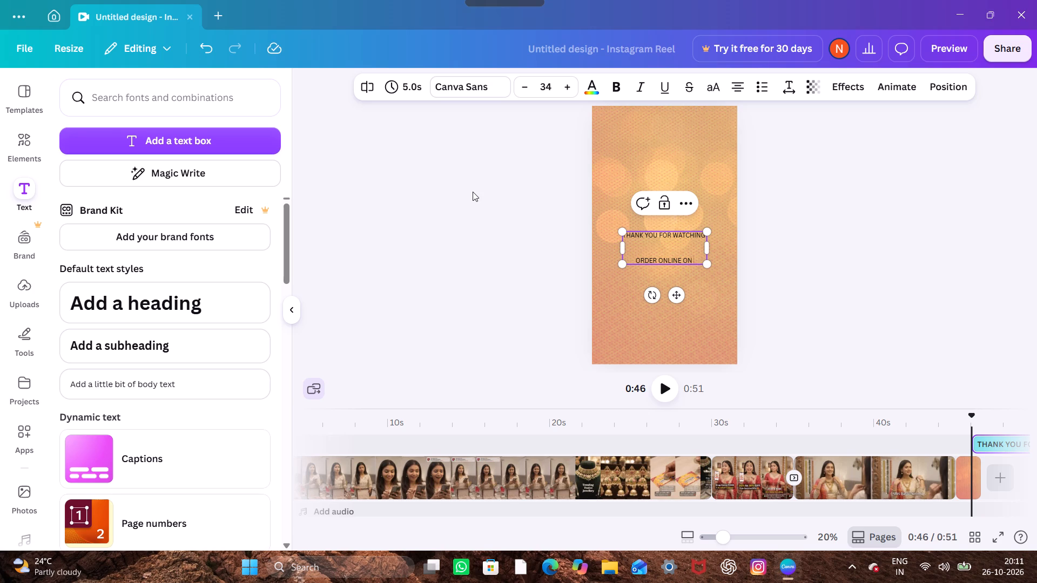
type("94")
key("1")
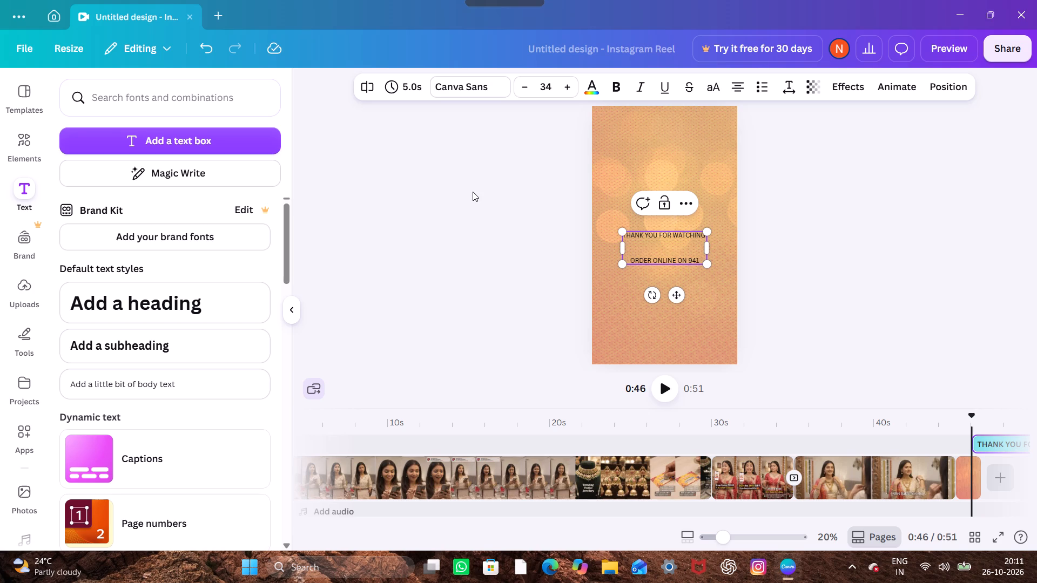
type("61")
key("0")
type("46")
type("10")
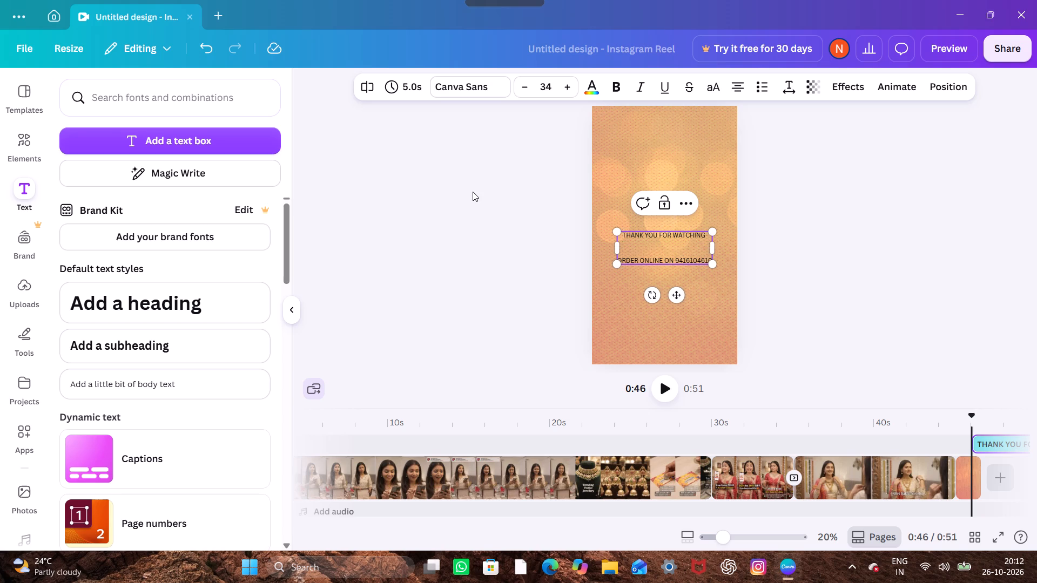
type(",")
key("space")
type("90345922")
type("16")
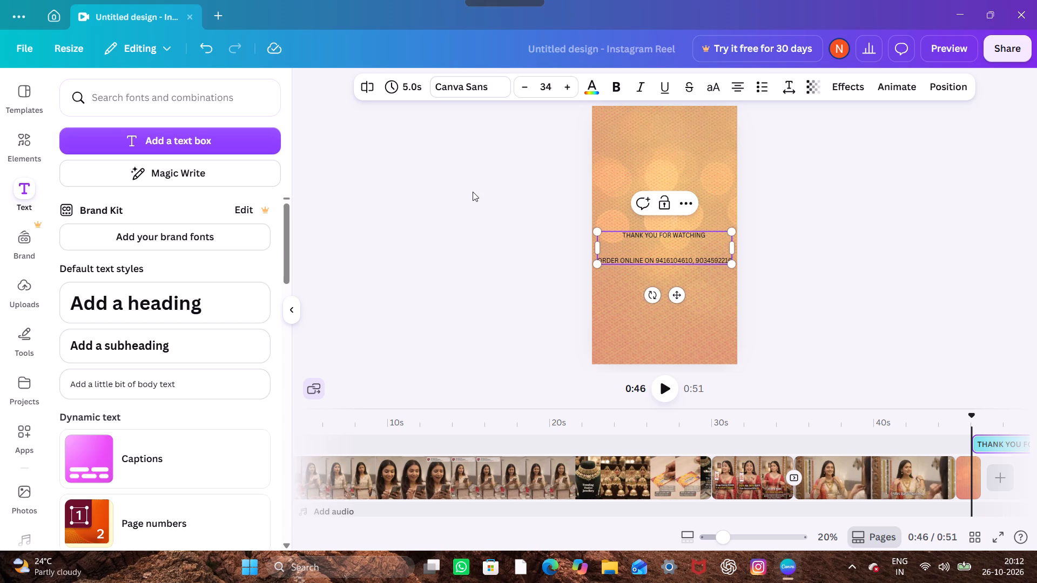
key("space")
Start a new line in the closing text reading "OR OFFLINE AT SHRI BALAJI NOVELTIES".
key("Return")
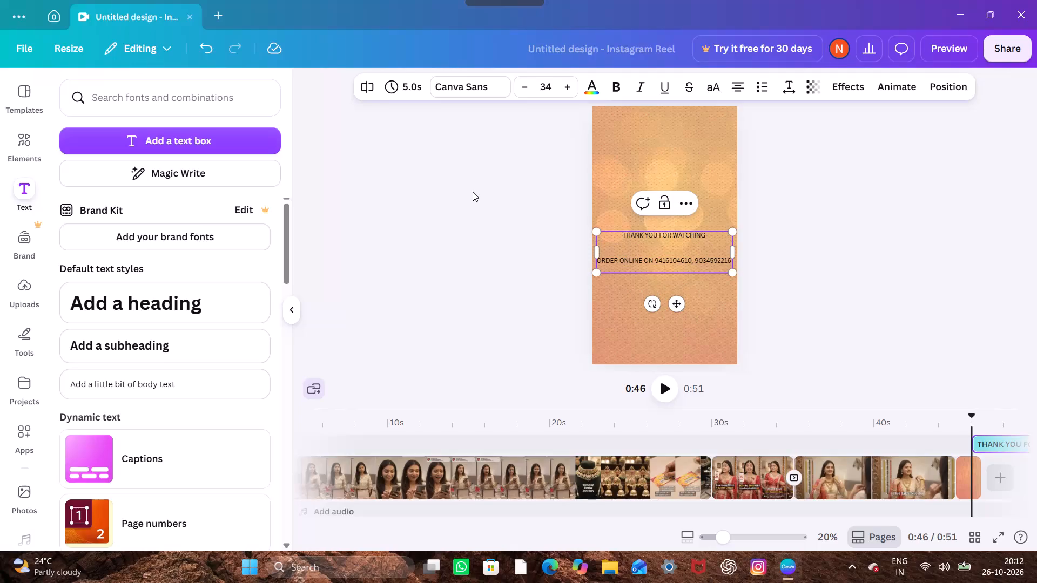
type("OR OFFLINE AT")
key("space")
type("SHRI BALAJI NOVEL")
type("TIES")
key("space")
Complete the offline line with the shop's address: floor, market, road and city, separated by commas.
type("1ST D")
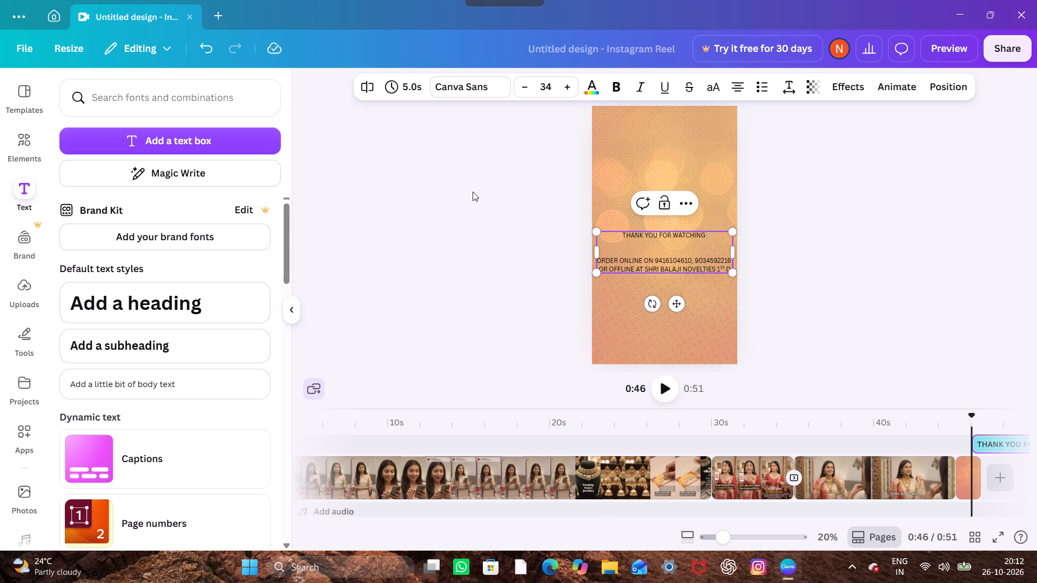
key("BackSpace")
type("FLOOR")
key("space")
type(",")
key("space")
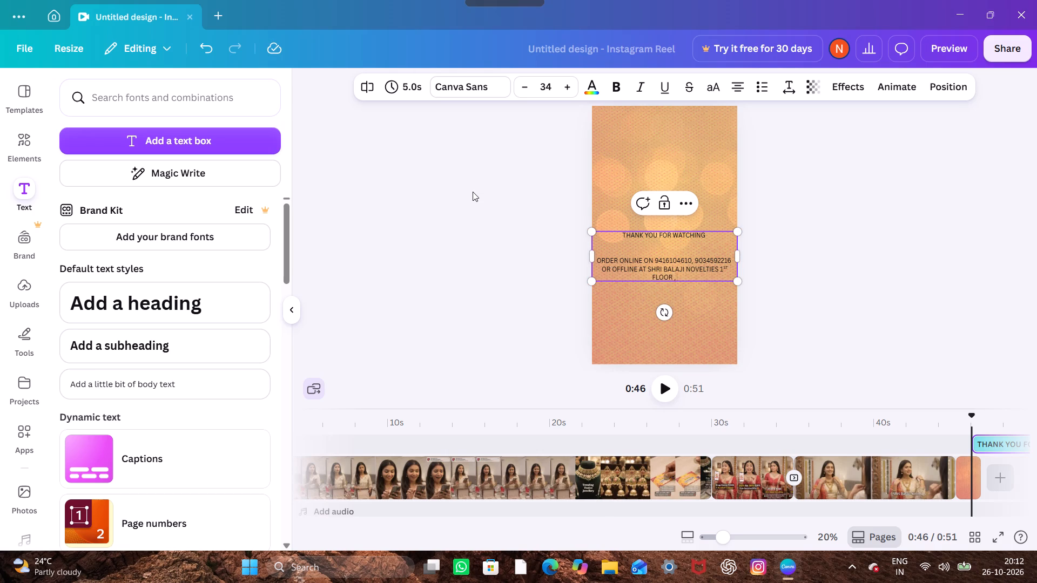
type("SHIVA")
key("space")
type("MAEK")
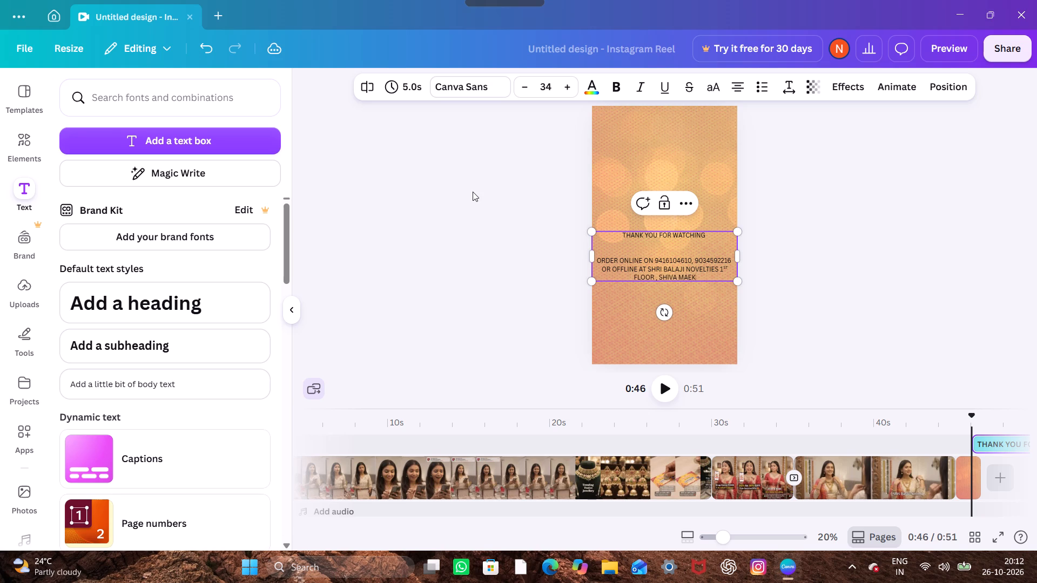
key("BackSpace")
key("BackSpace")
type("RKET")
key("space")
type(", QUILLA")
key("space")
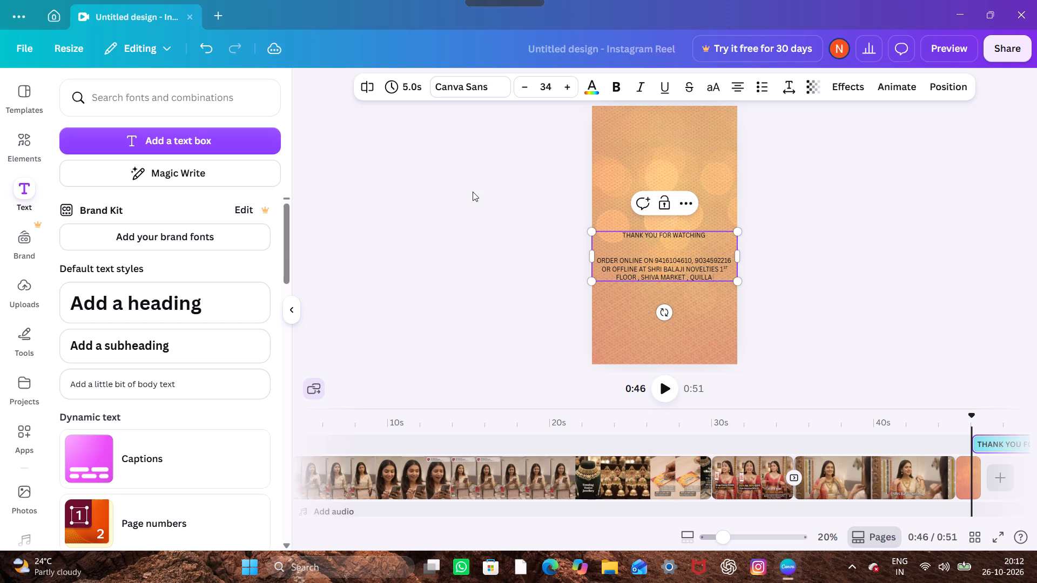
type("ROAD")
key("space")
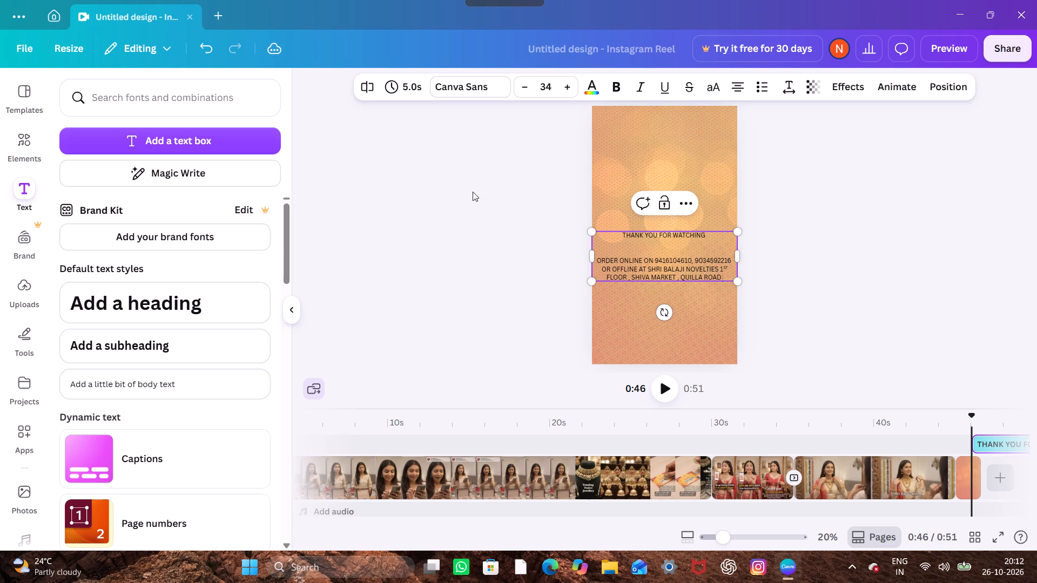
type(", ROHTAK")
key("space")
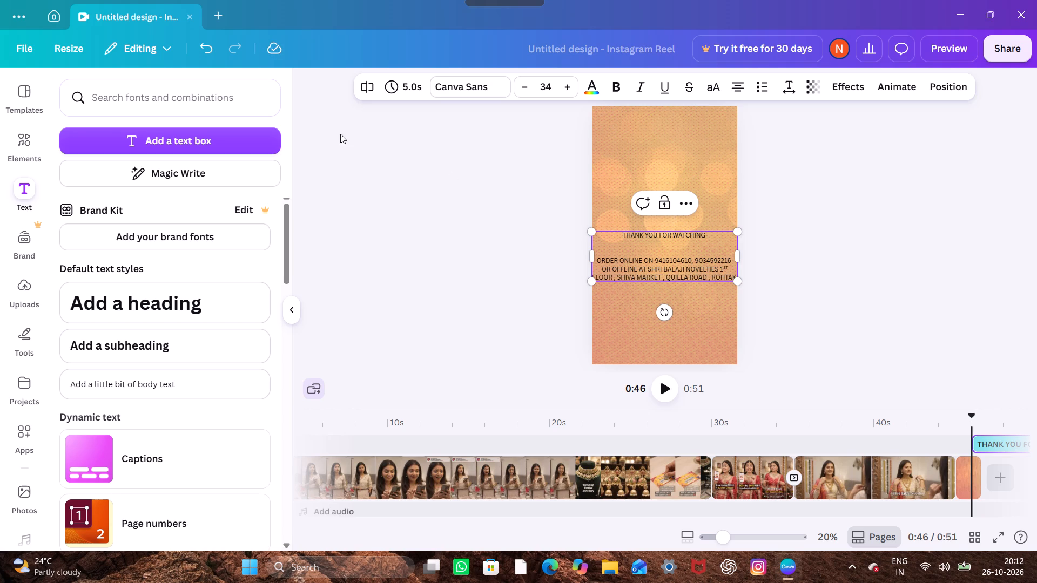
Increase the font size of the "OR OFFLINE AT" paragraph to 62.
left_click(572, 85)
left_click(572, 85)
triple_click(572, 85)
triple_click(572, 85)
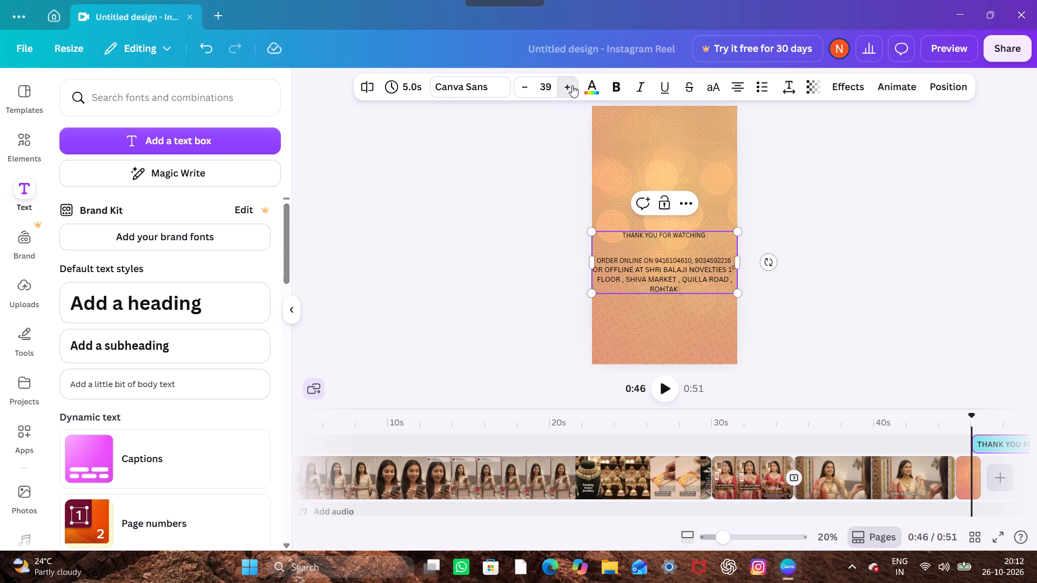
triple_click(572, 85)
triple_click(572, 85)
double_click(572, 85)
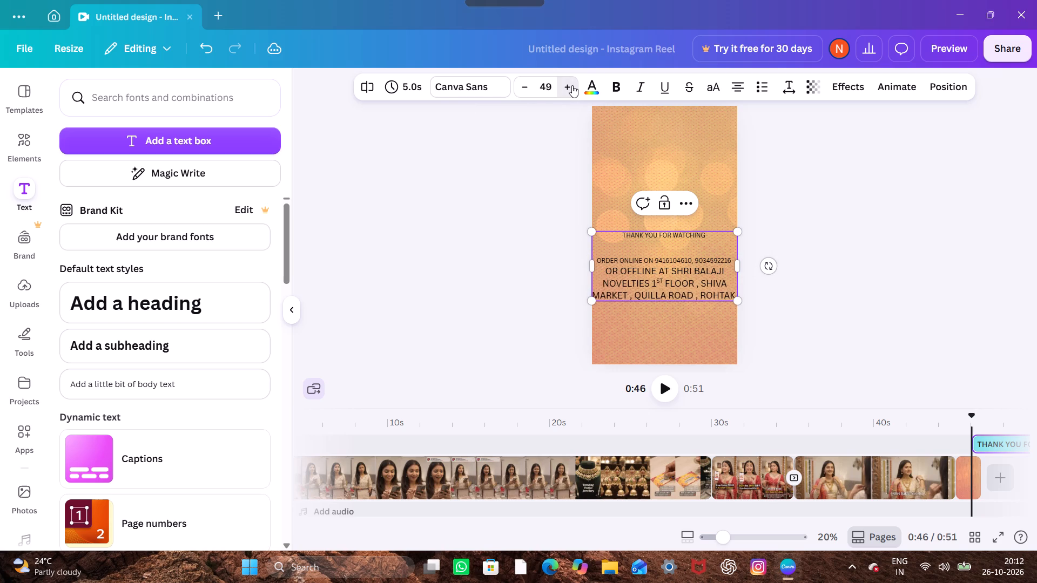
double_click(572, 85)
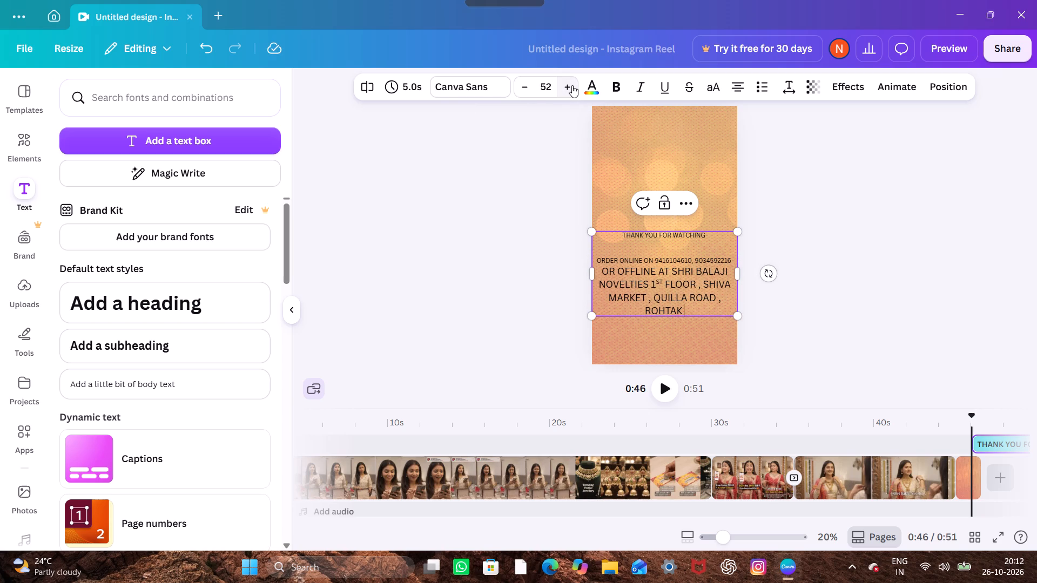
left_click(572, 85)
triple_click(572, 85)
triple_click(572, 85)
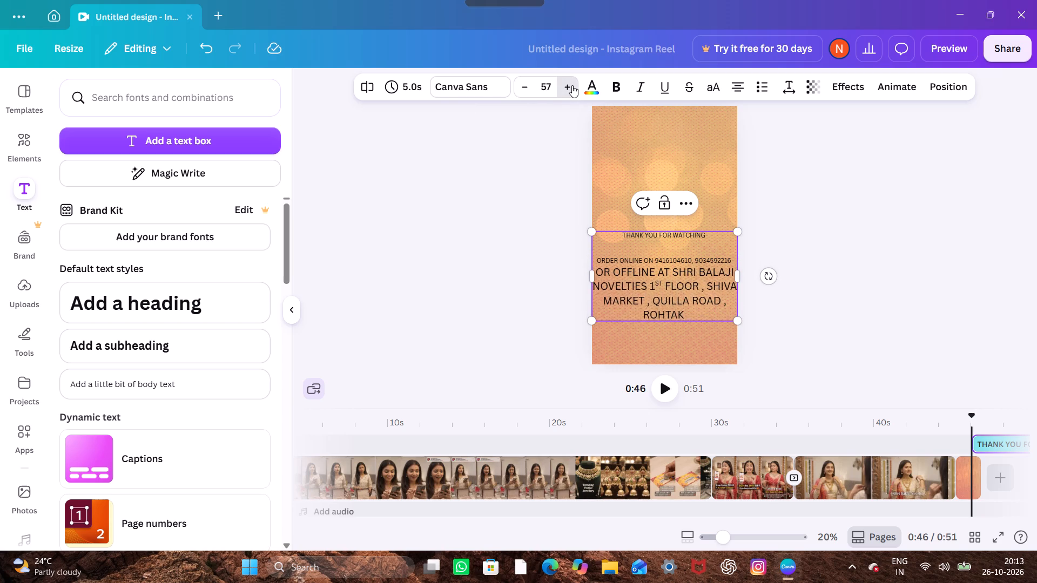
triple_click(572, 85)
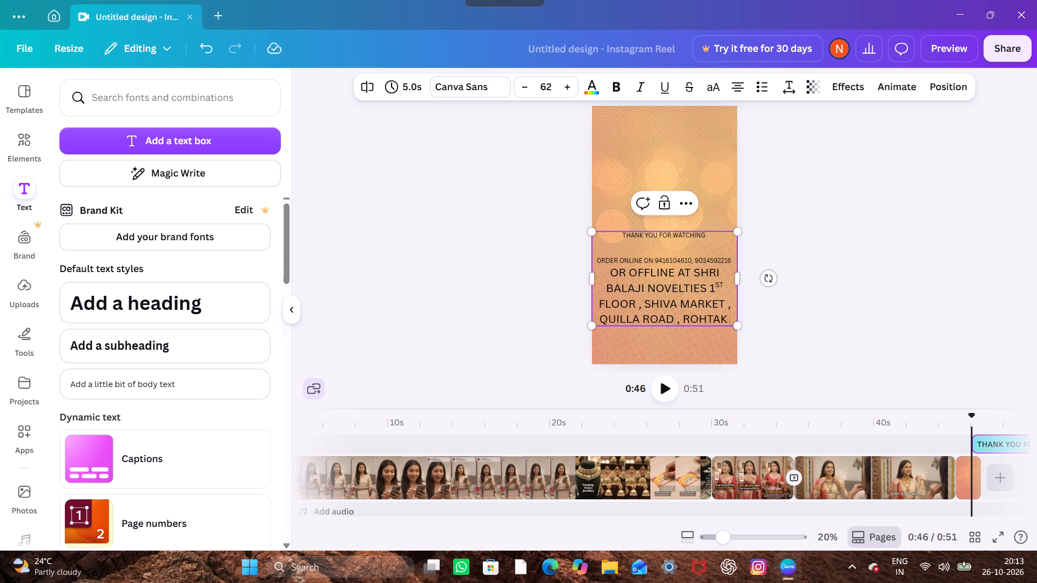
Increase the font size of the "THANK YOU FOR WATCHING" line in the closing text to 70.
left_click(639, 236)
left_click_drag(620, 235, 677, 238)
left_click_drag(677, 238, 712, 236)
triple_click(565, 92)
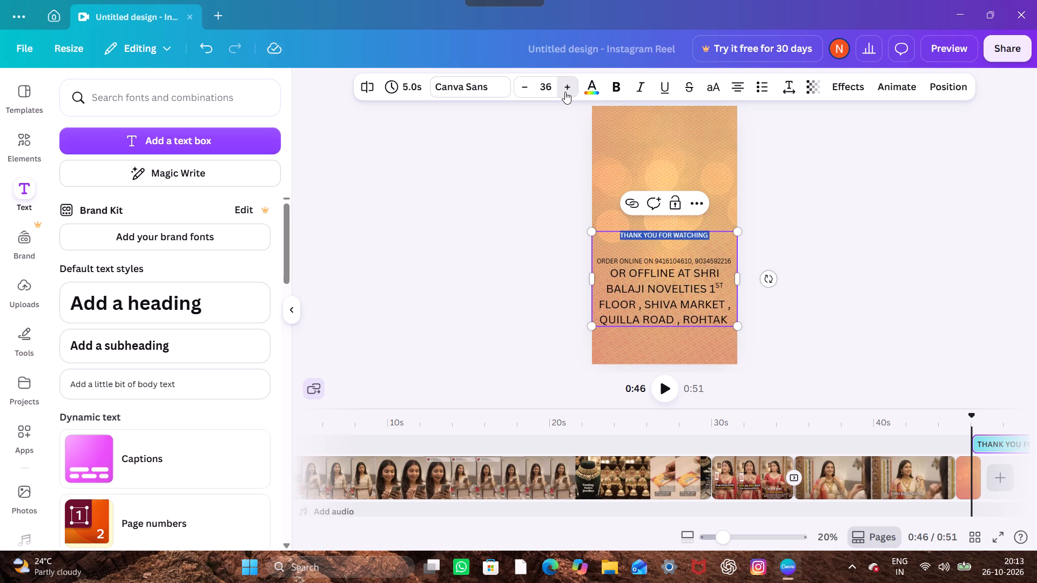
triple_click(565, 92)
triple_click(565, 92)
triple_click(565, 92)
triple_click(565, 92)
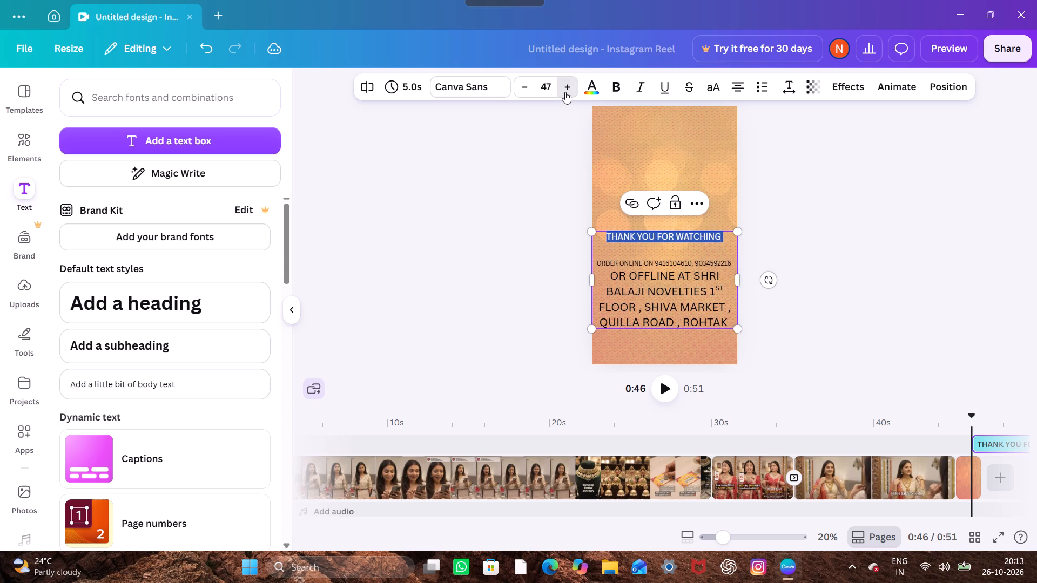
triple_click(565, 92)
double_click(565, 92)
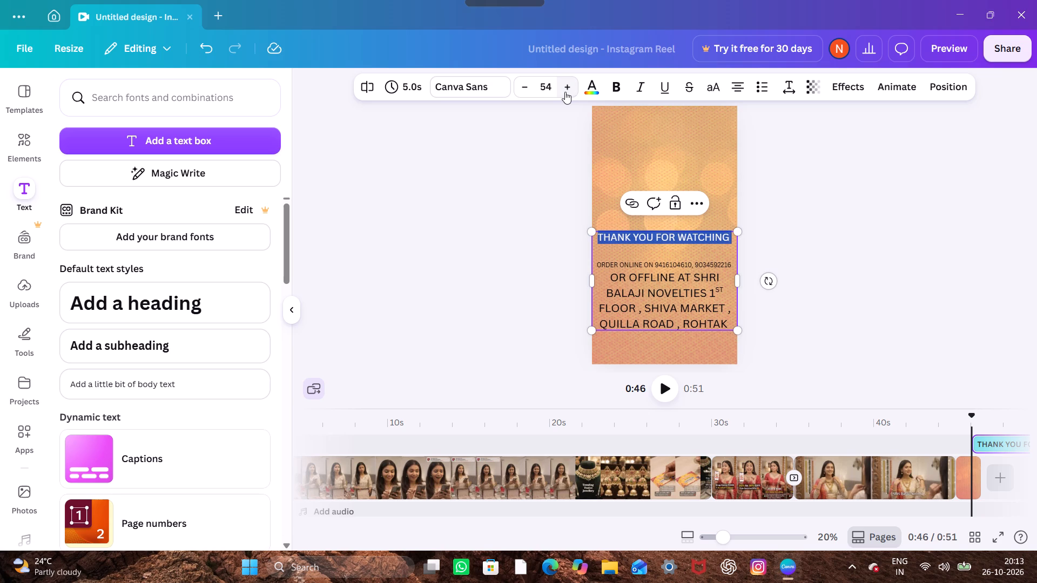
triple_click(564, 88)
left_click(564, 88)
left_click(564, 88)
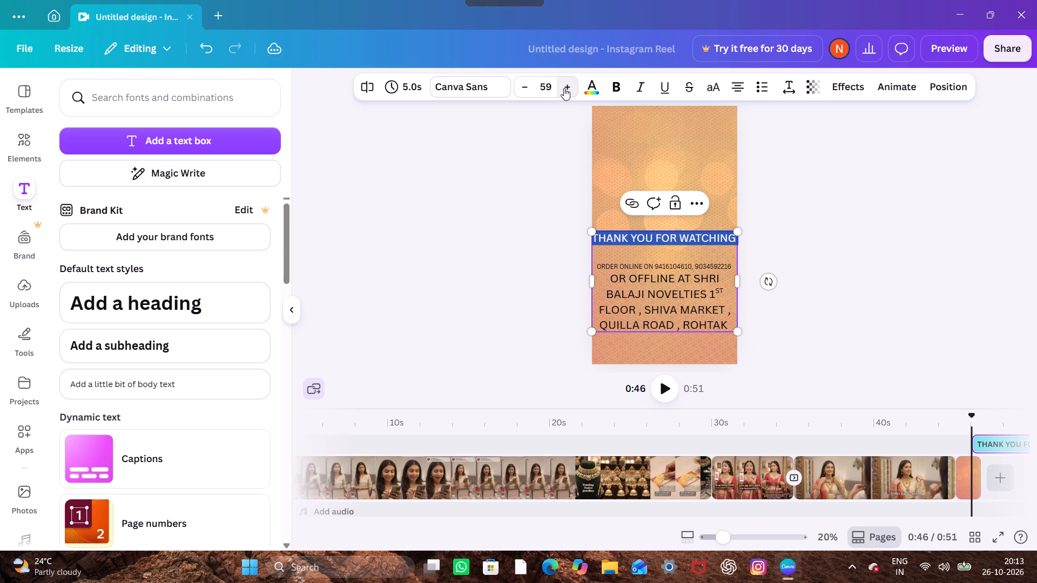
triple_click(564, 88)
triple_click(564, 88)
triple_click(564, 88)
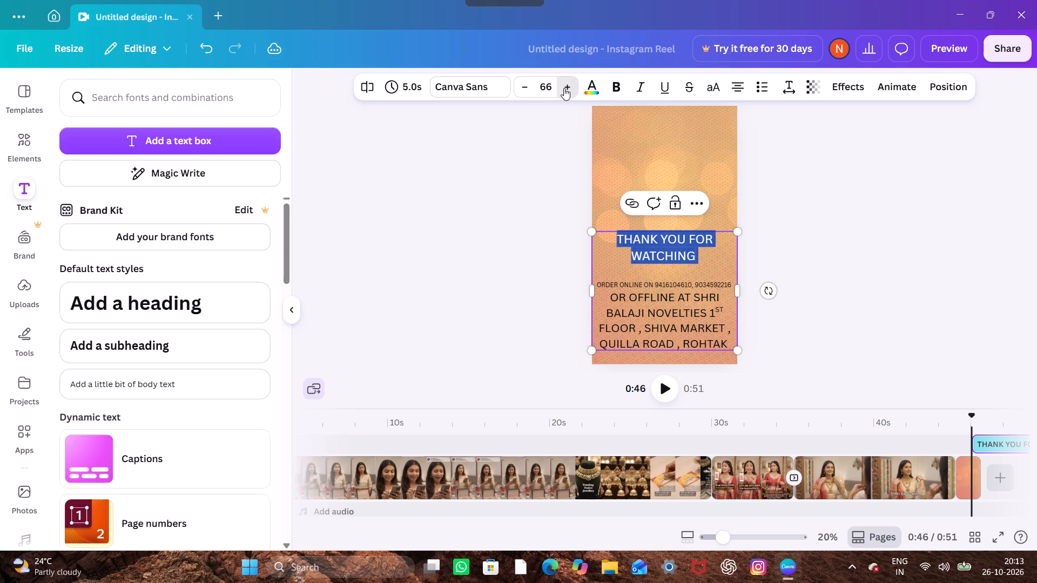
double_click(564, 88)
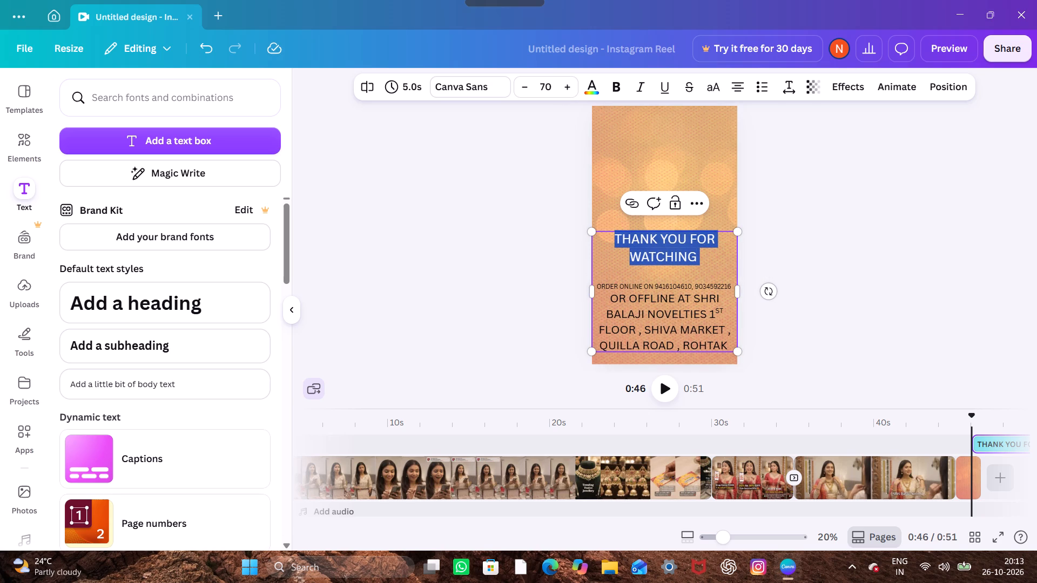
Increase the font size of the "ORDER ONLINE ON" line with the phone numbers to 54.
left_click_drag(598, 286, 609, 286)
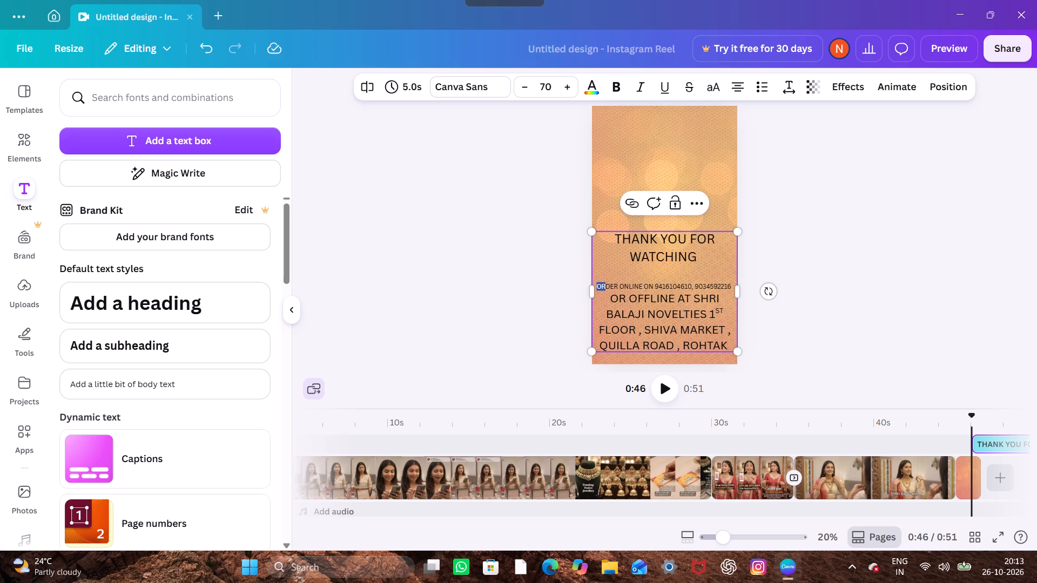
left_click_drag(609, 286, 730, 288)
triple_click(564, 78)
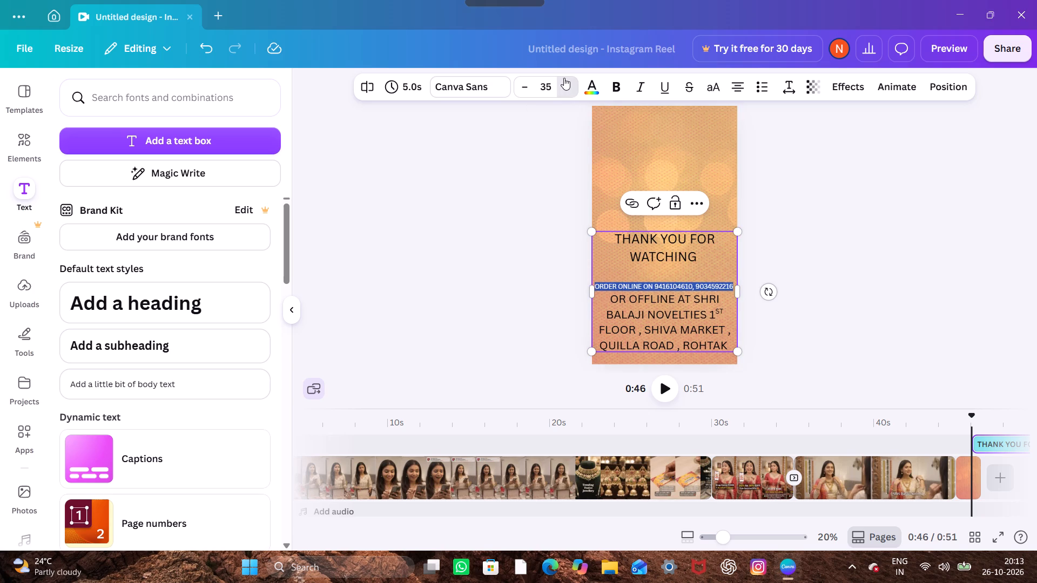
triple_click(564, 78)
triple_click(564, 78)
triple_click(564, 78)
triple_click(564, 78)
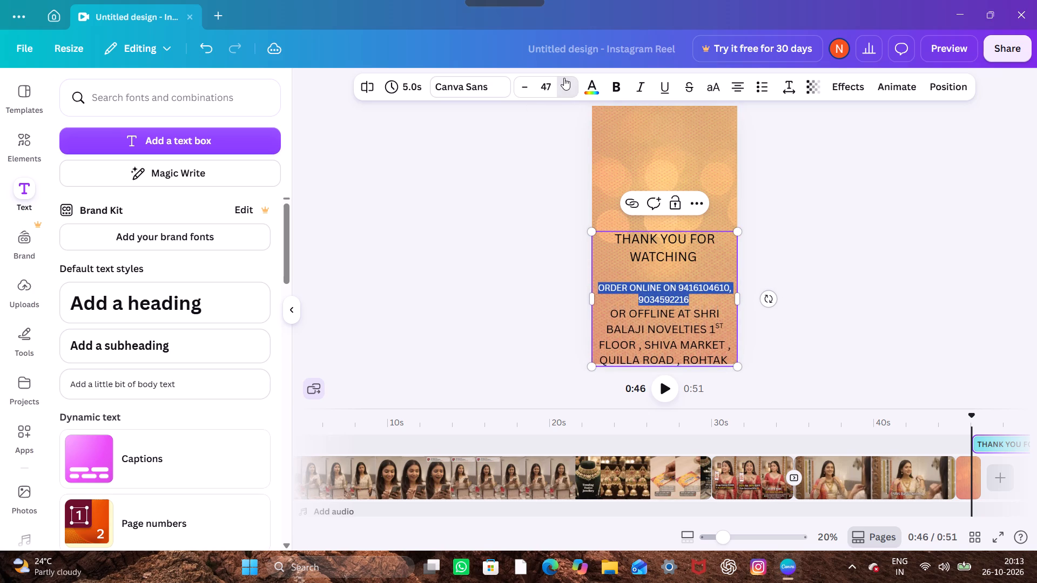
triple_click(564, 78)
double_click(564, 78)
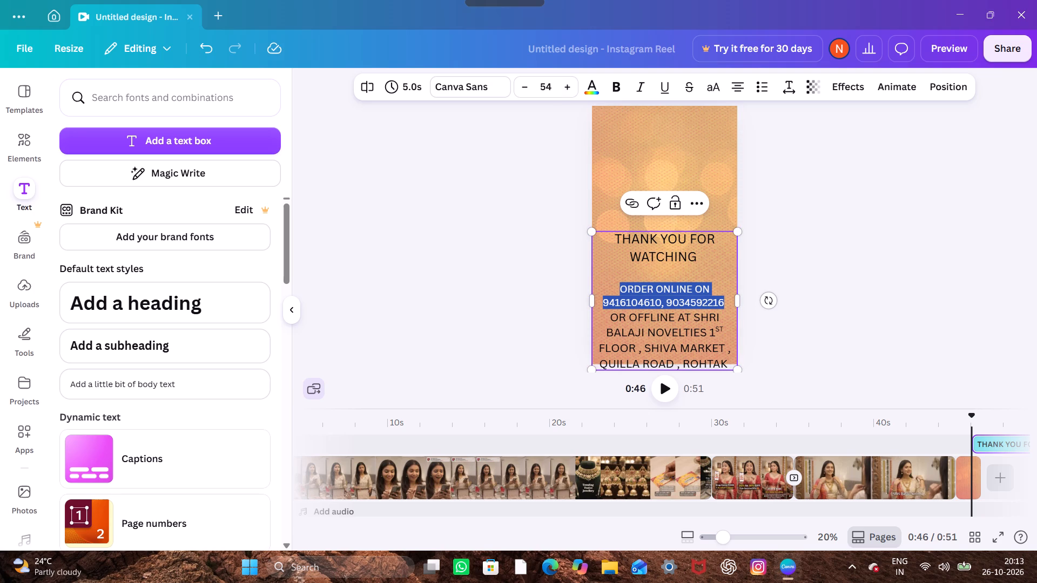
Move the closing text box up so it sits horizontally centred near the middle of the final page, and deselect it.
left_click_drag(674, 289, 670, 259)
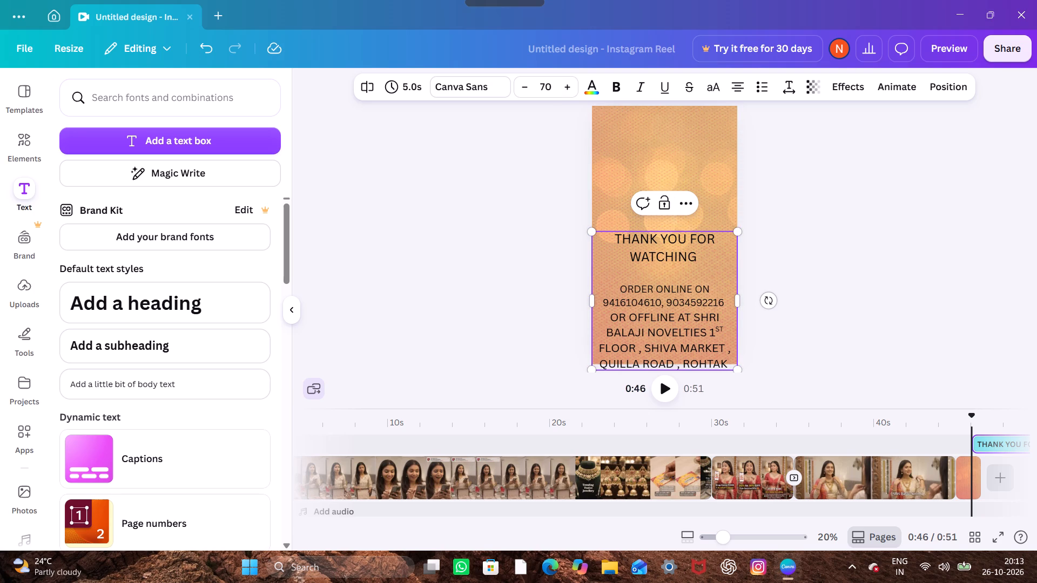
left_click(786, 261)
left_click_drag(707, 279, 697, 225)
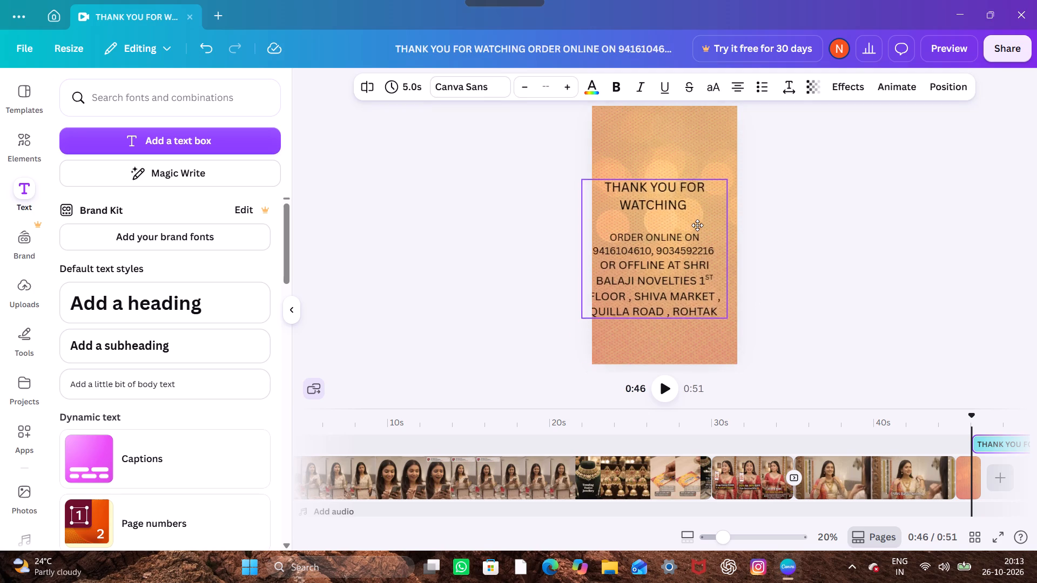
left_click_drag(697, 225, 709, 215)
left_click(709, 215)
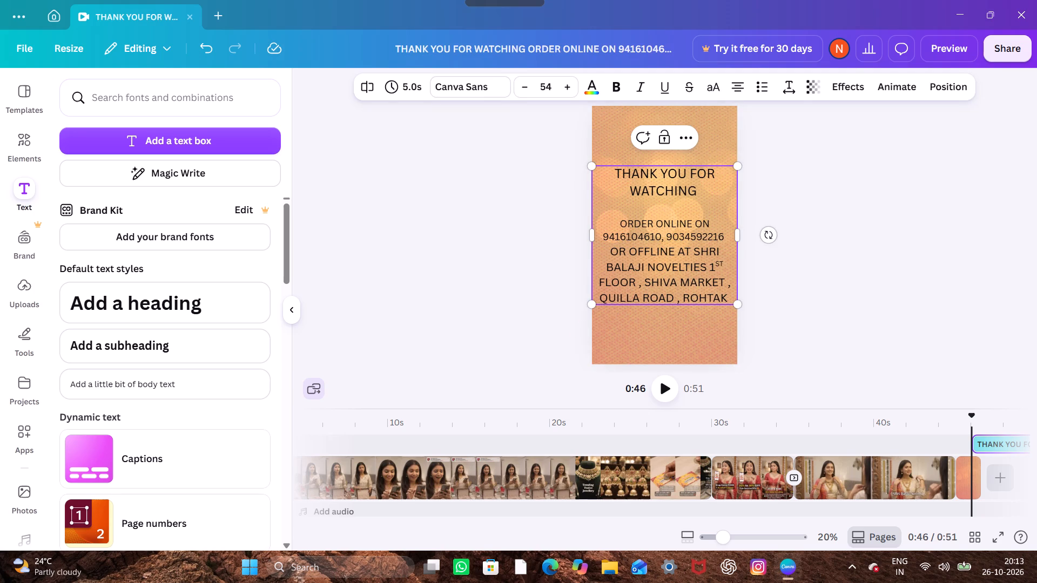
left_click(493, 286)
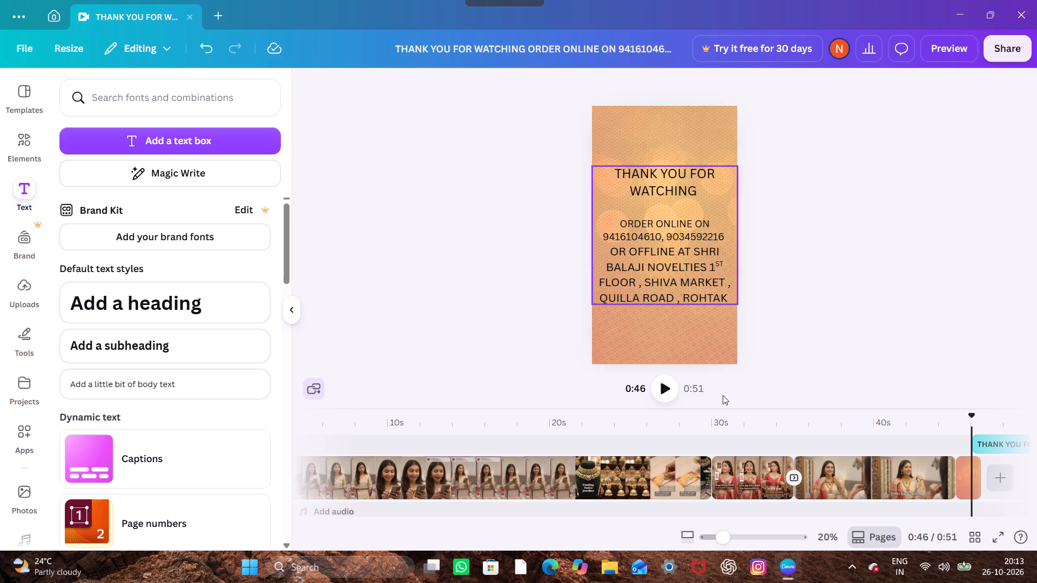
Play the reel from about 42.9 s to check how the last clip leads into the closing text.
left_click(921, 482)
left_click(658, 386)
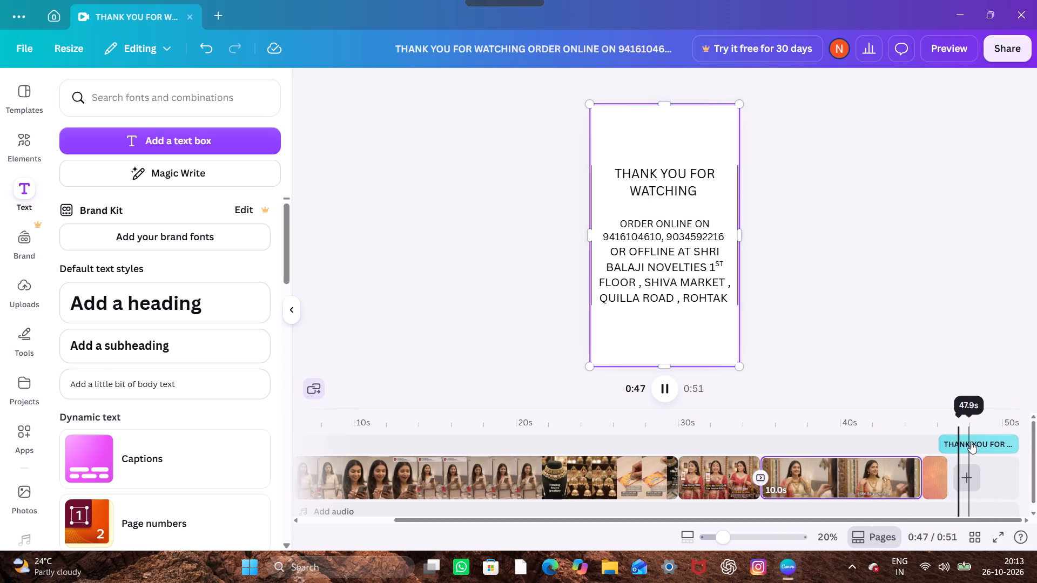
Trim the closing text's timing to 1.5 s so it ends together with the orange background page.
left_click_drag(971, 441, 953, 441)
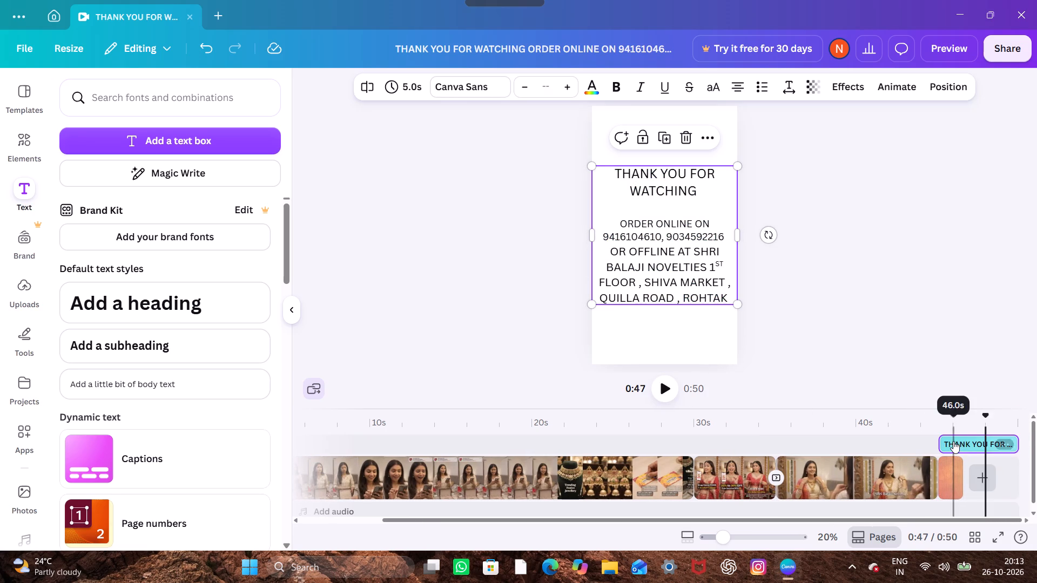
left_click_drag(1010, 443, 982, 444)
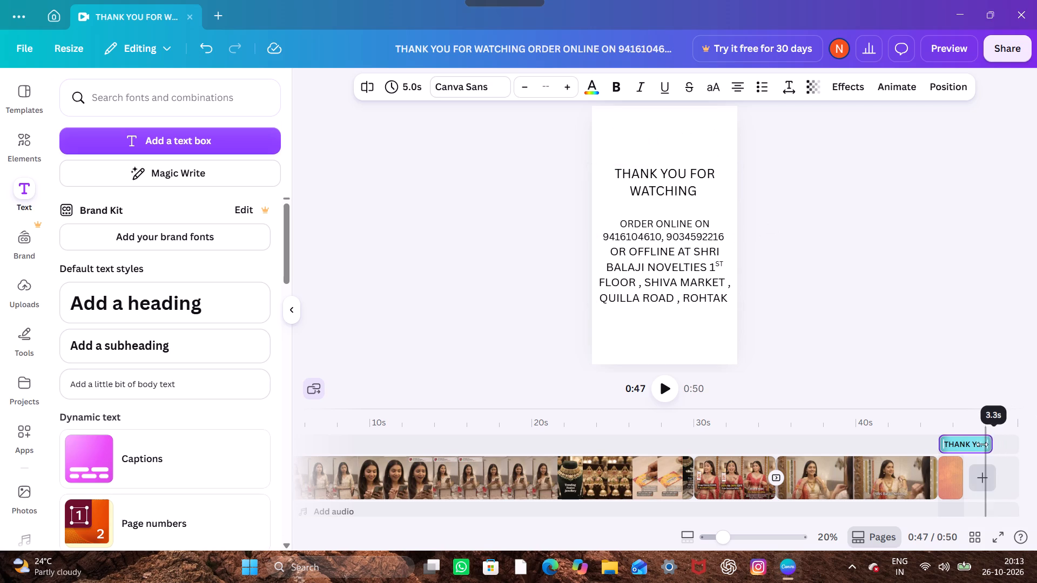
left_click_drag(982, 444, 955, 445)
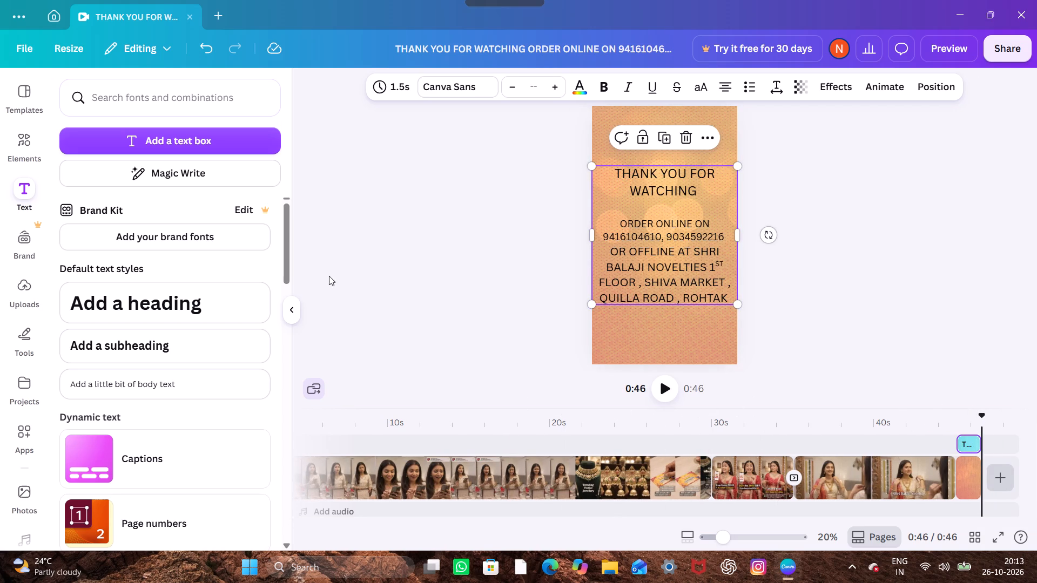
Play the assembled reel from the beginning to review it.
left_click(668, 386)
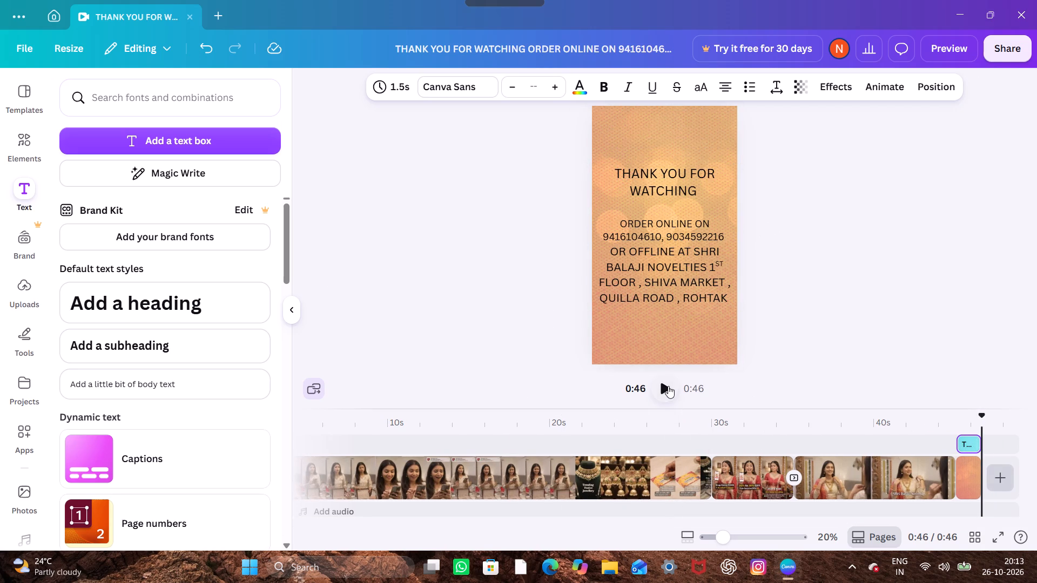
left_click(657, 391)
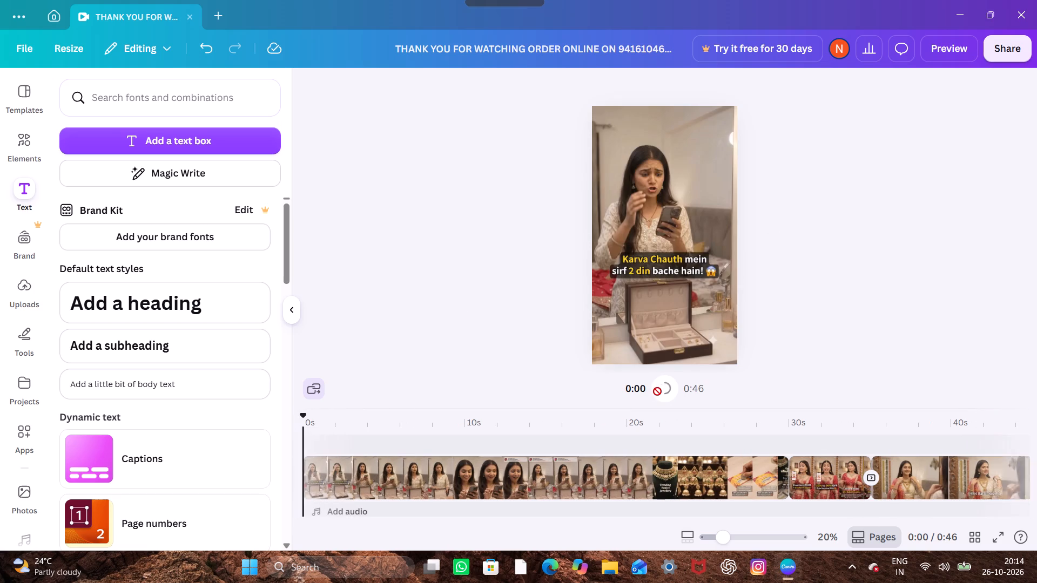
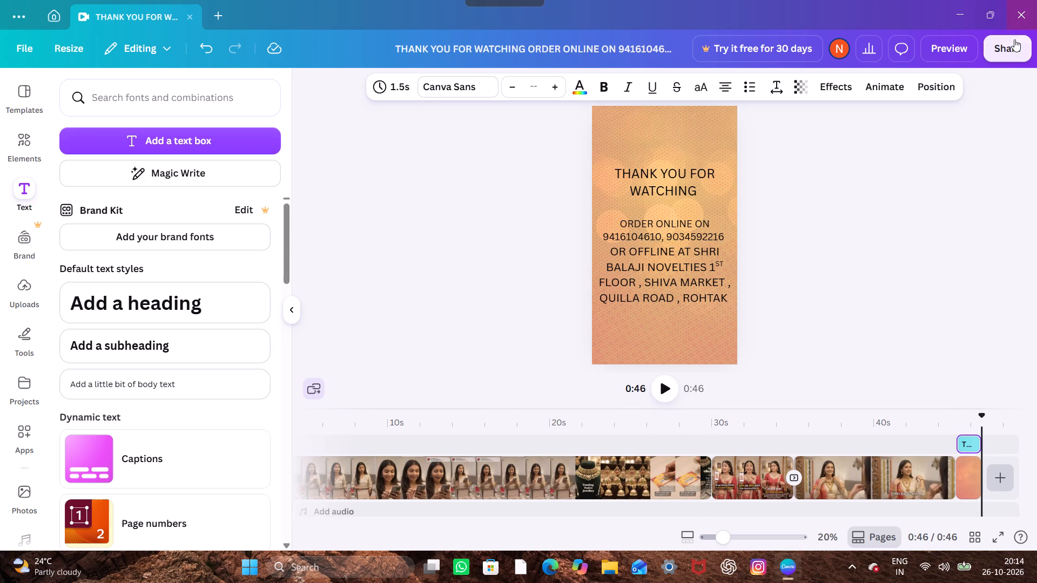
Download the finished reel as an MP4 video at 1080p quality.
left_click(1002, 49)
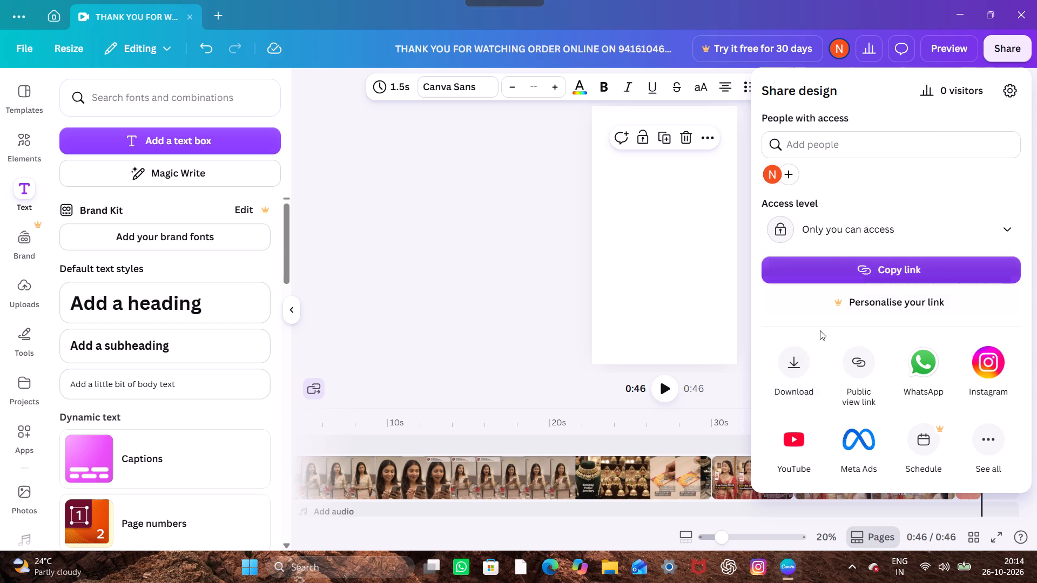
left_click(787, 363)
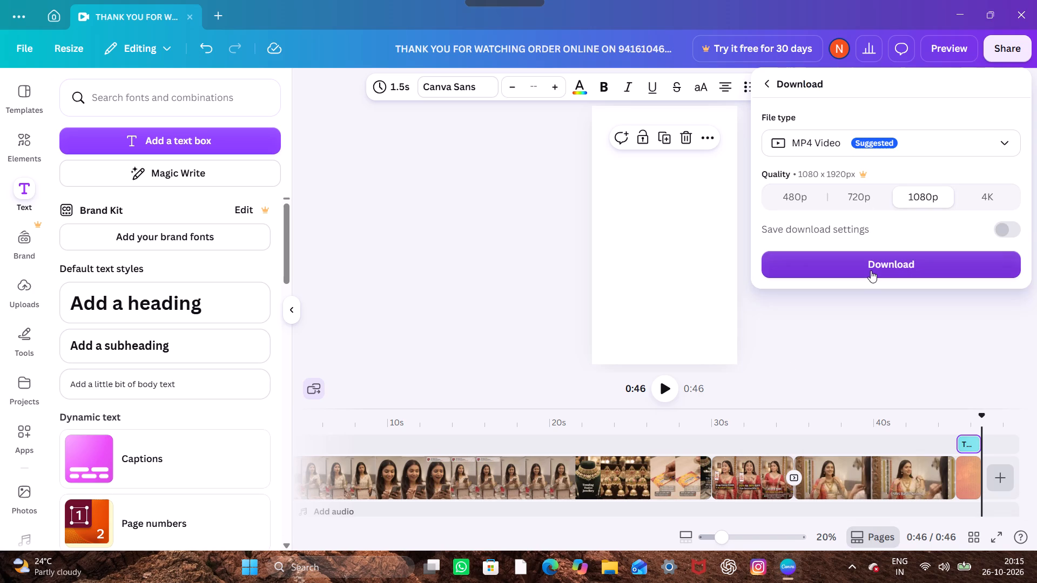
left_click(871, 270)
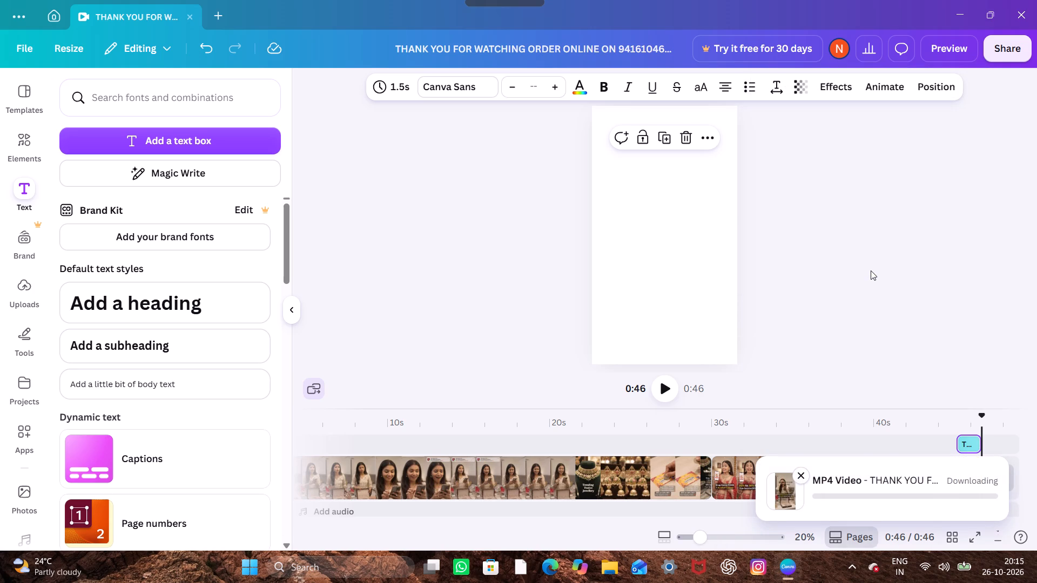
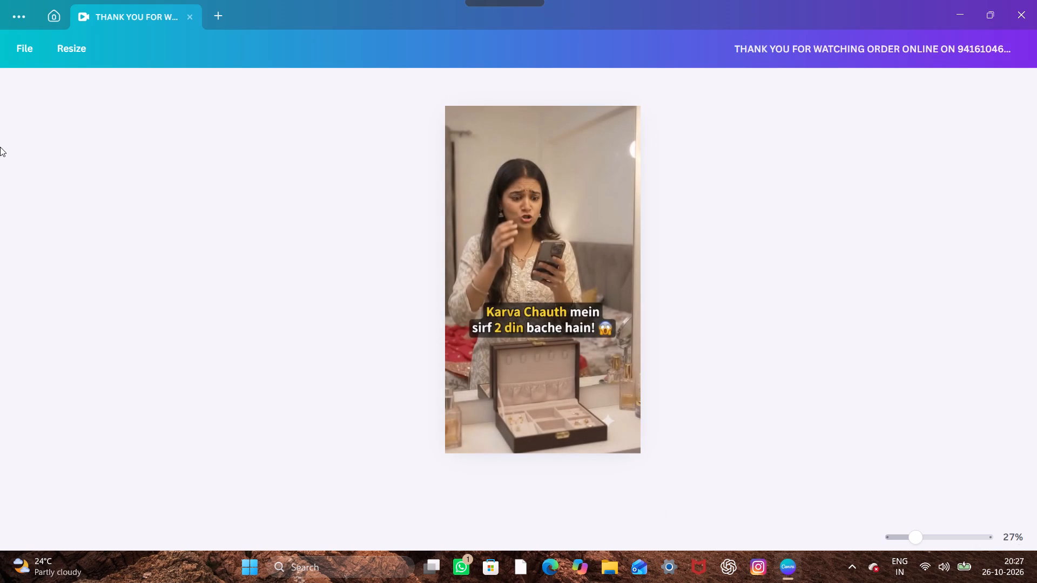
left_click(190, 15)
left_click(58, 15)
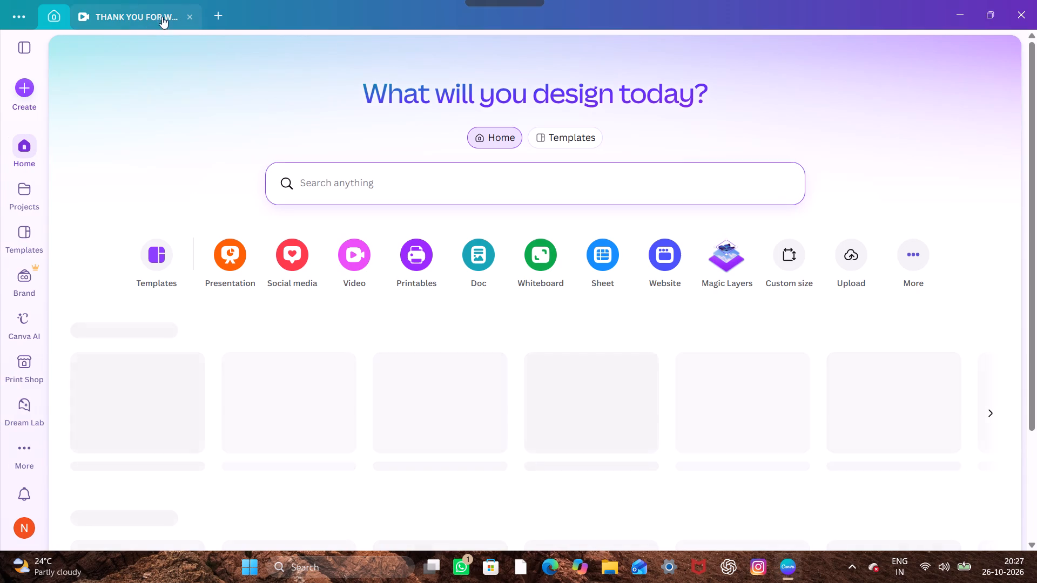
left_click(356, 287)
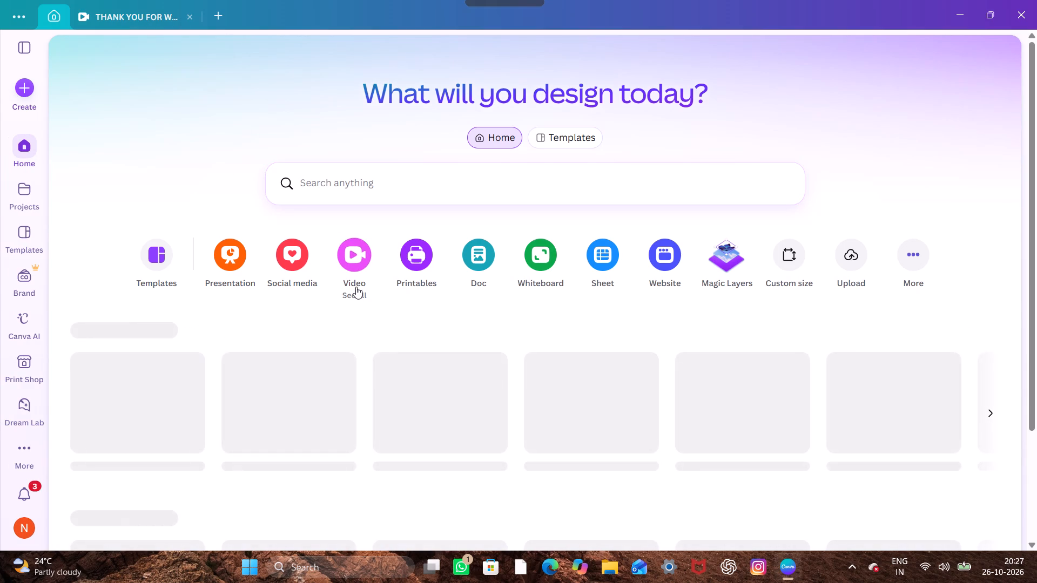
left_click(355, 249)
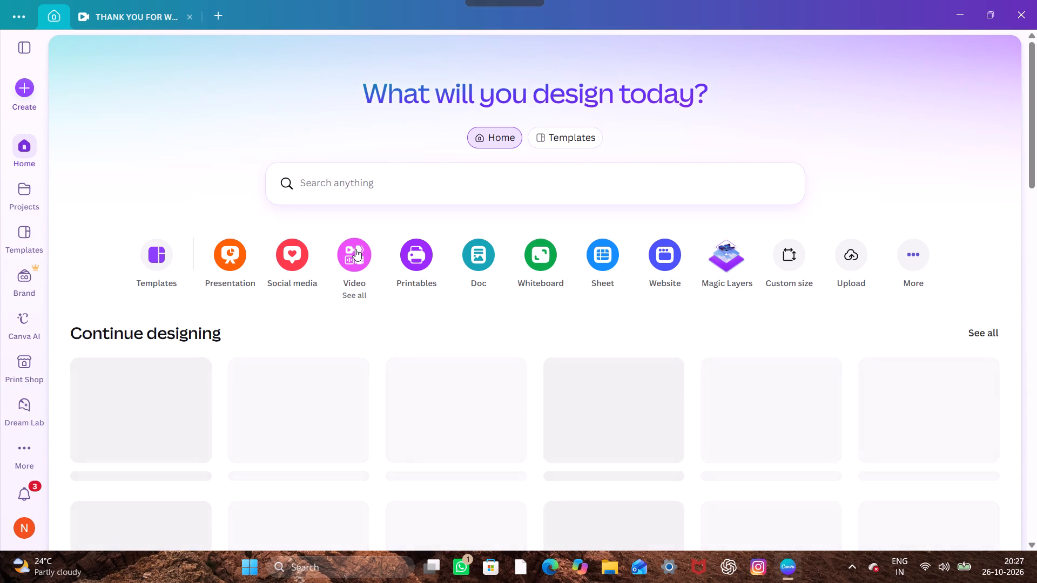
left_click(363, 267)
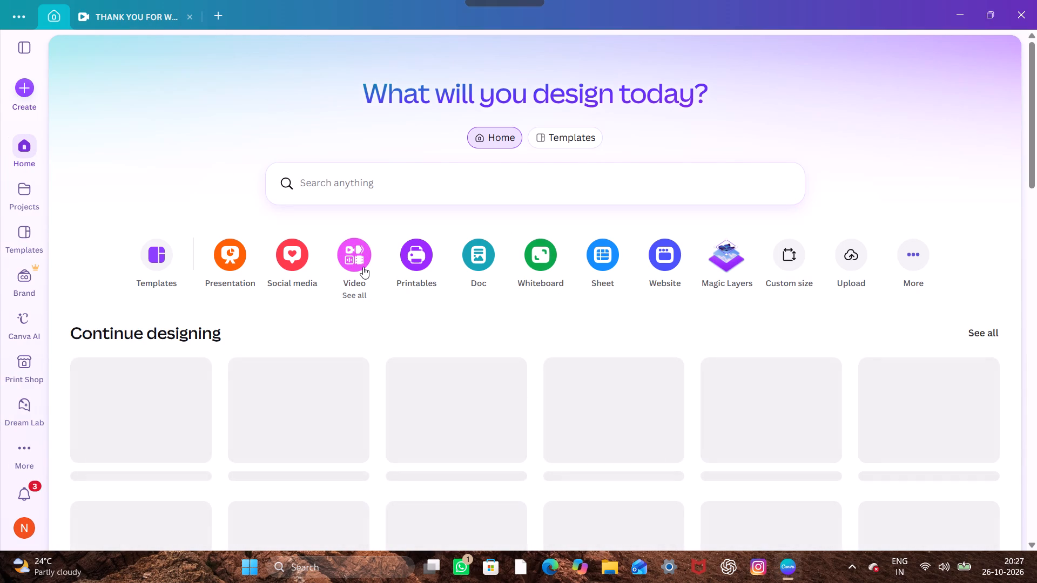
left_click(363, 267)
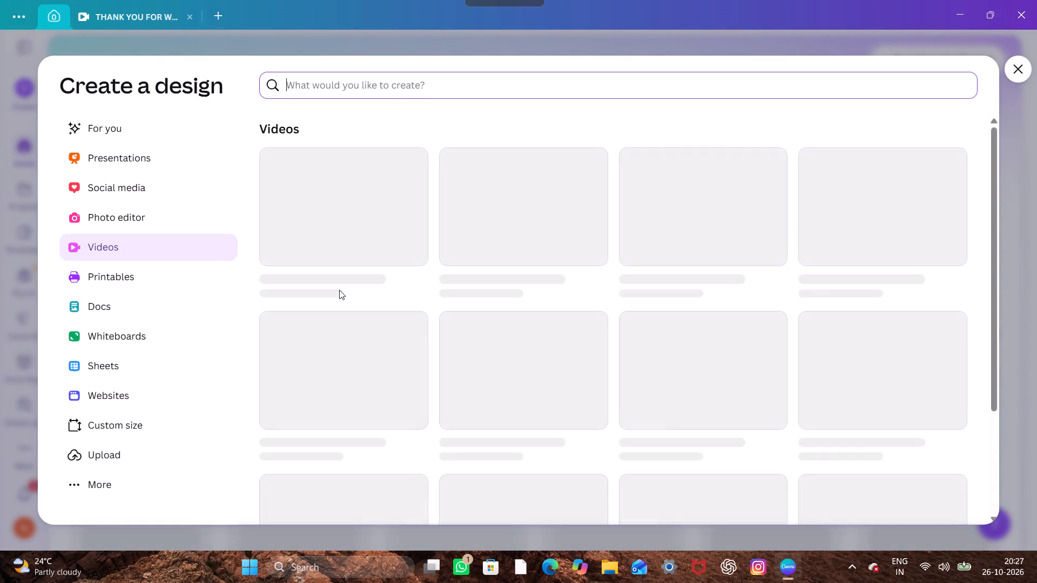
left_click(1034, 0)
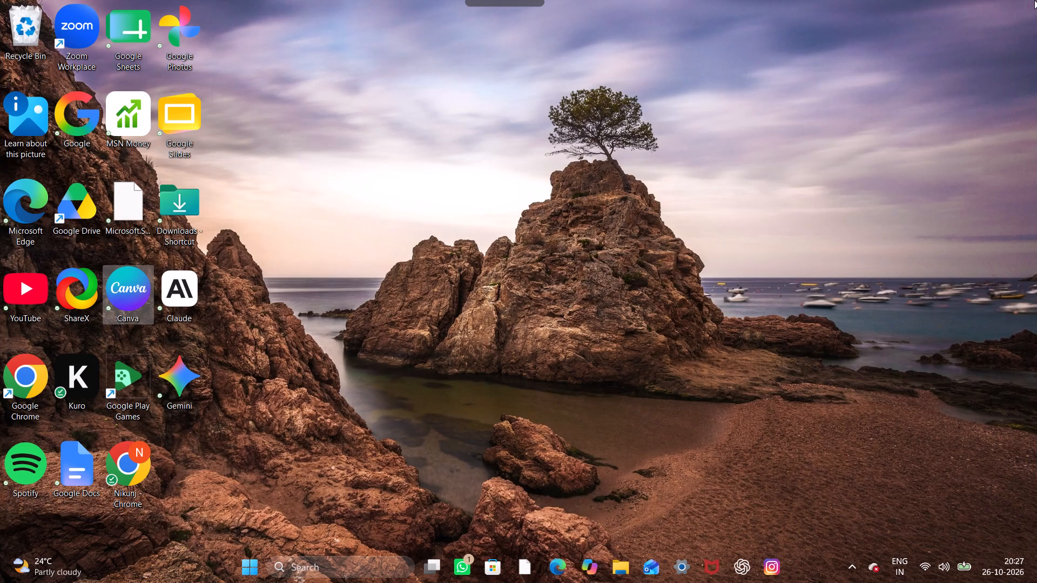
Open Canva from the desktop and create a blank Landscape Video design from the Videos category.
double_click(130, 297)
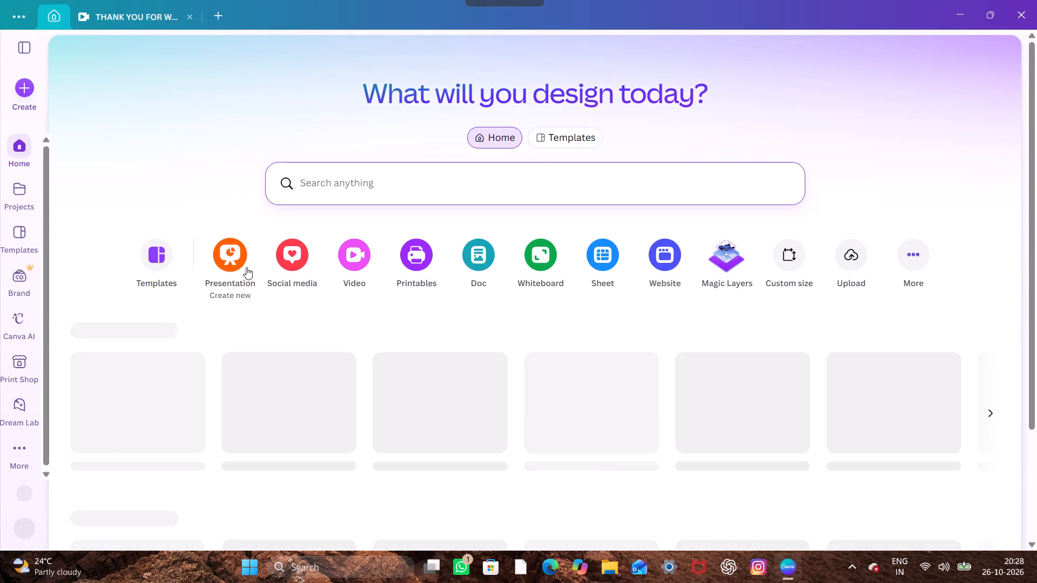
left_click(352, 265)
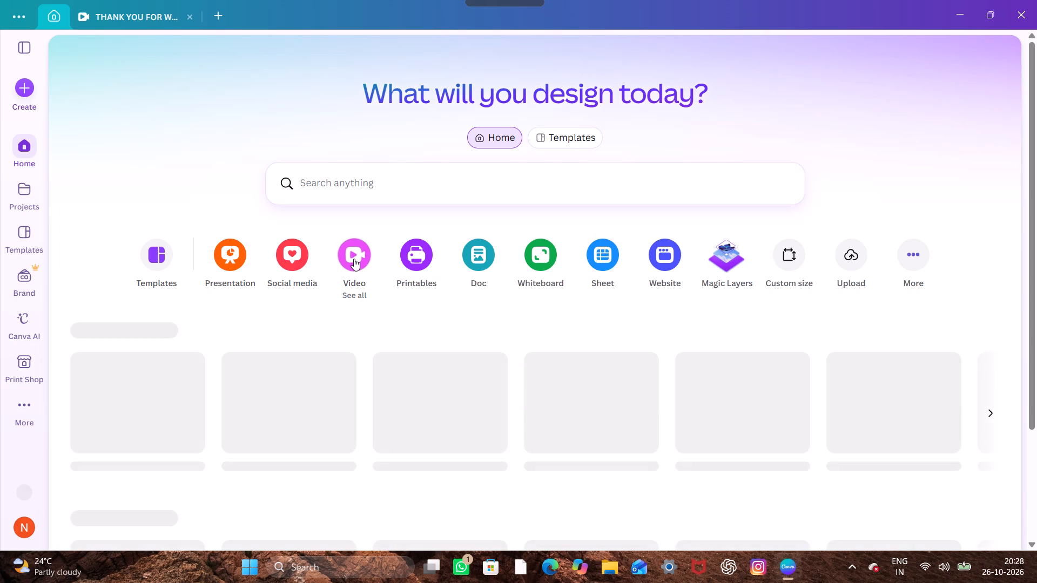
left_click(355, 260)
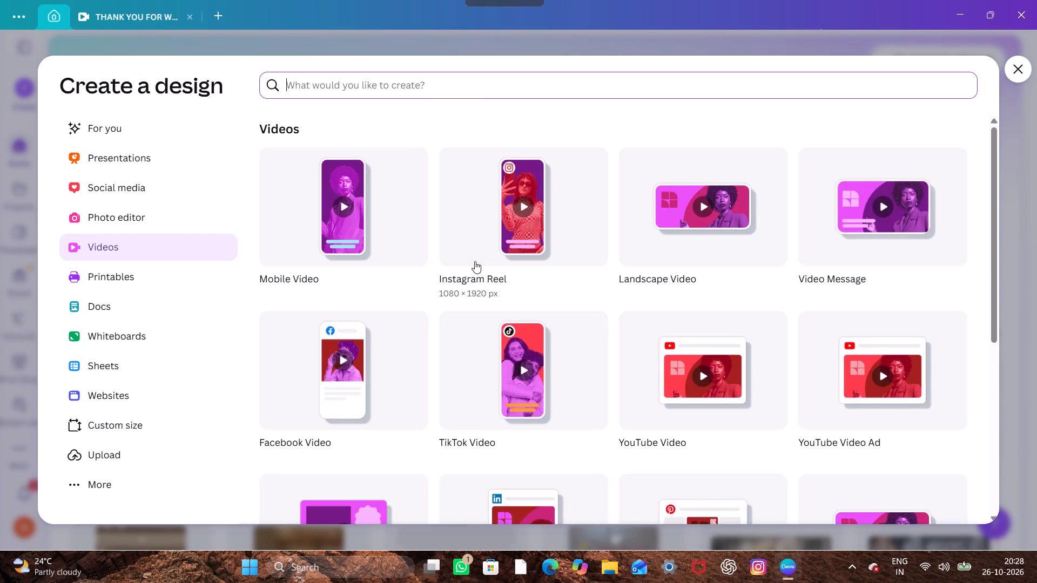
left_click(702, 238)
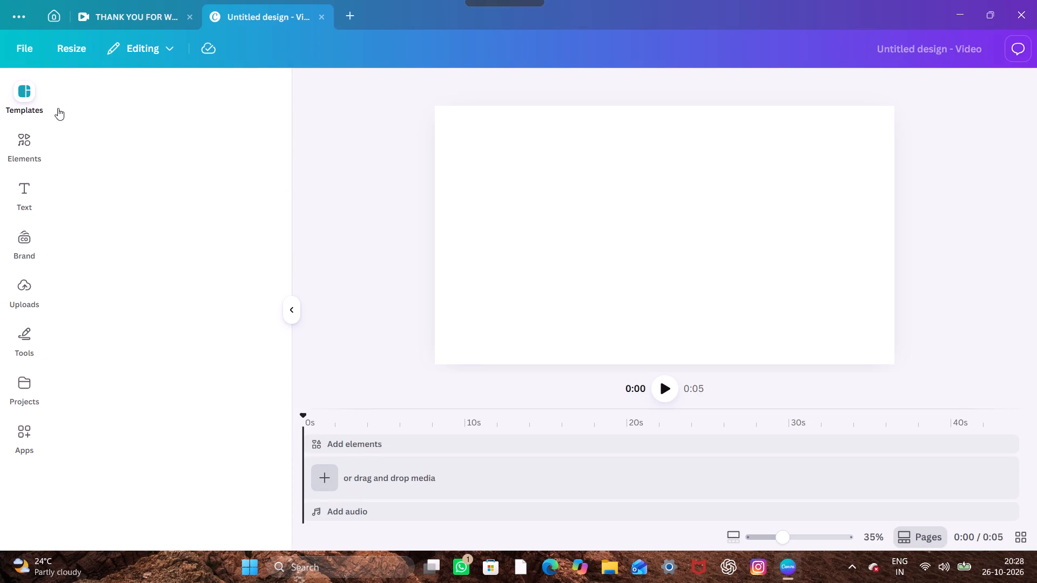
Bring up the uploaded media library in the new blank video design.
left_click(19, 284)
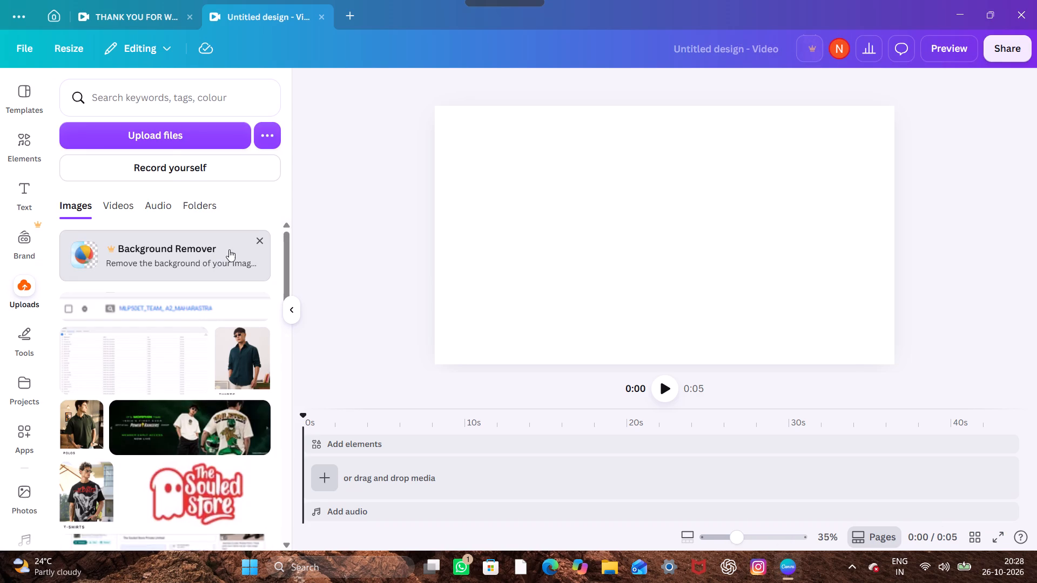
Upload the "THANK YOU FOR WATCHING ORDER ONLINE" video from Downloads and add it to the blank video page.
left_click(170, 133)
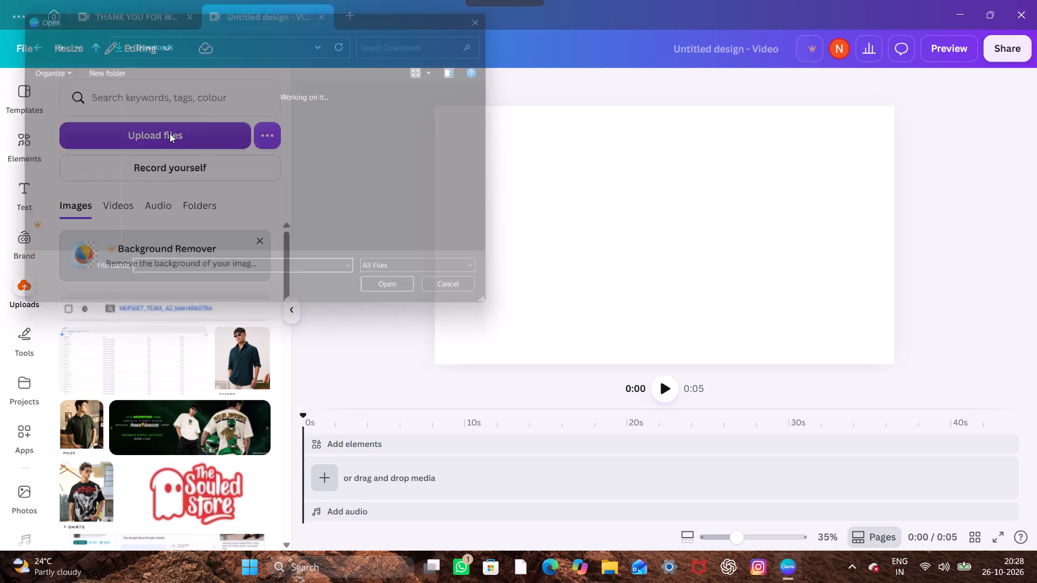
left_click(178, 112)
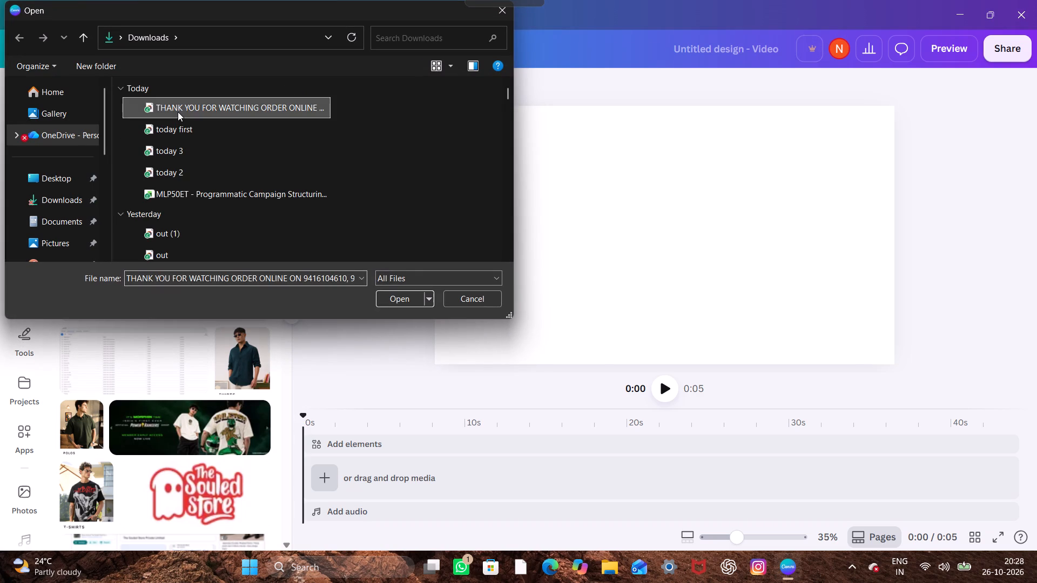
left_click(402, 299)
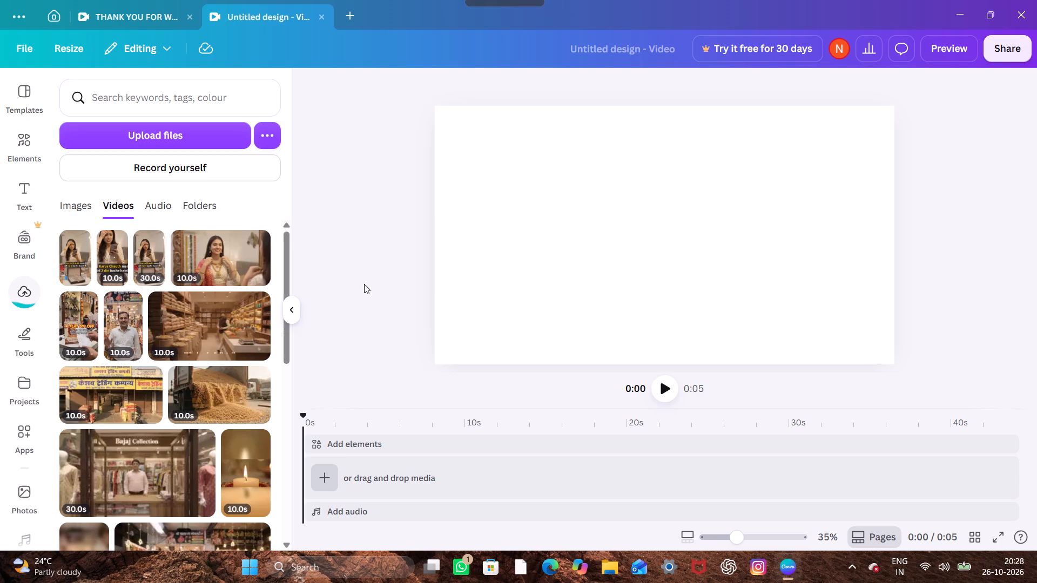
left_click(80, 266)
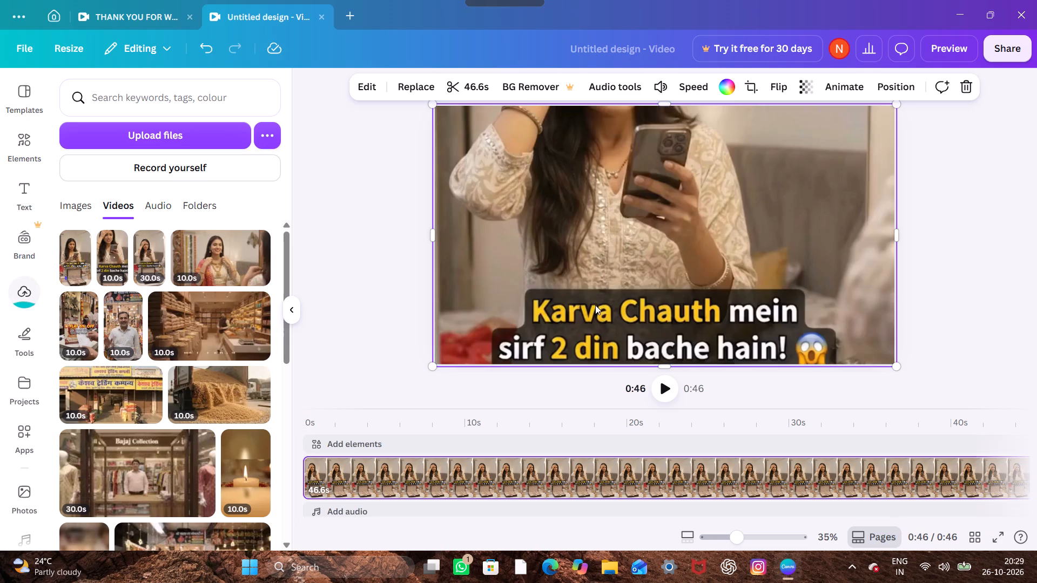
Play the added video from the start to check how its picture and captions fit the page, pausing at about 0:06.
left_click(656, 385)
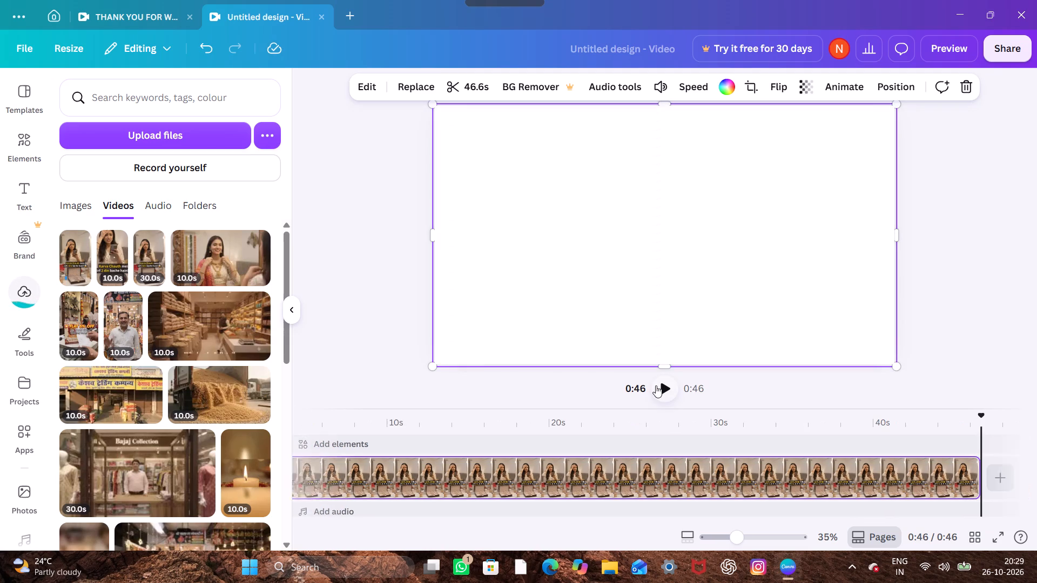
left_click(656, 385)
left_click(656, 385)
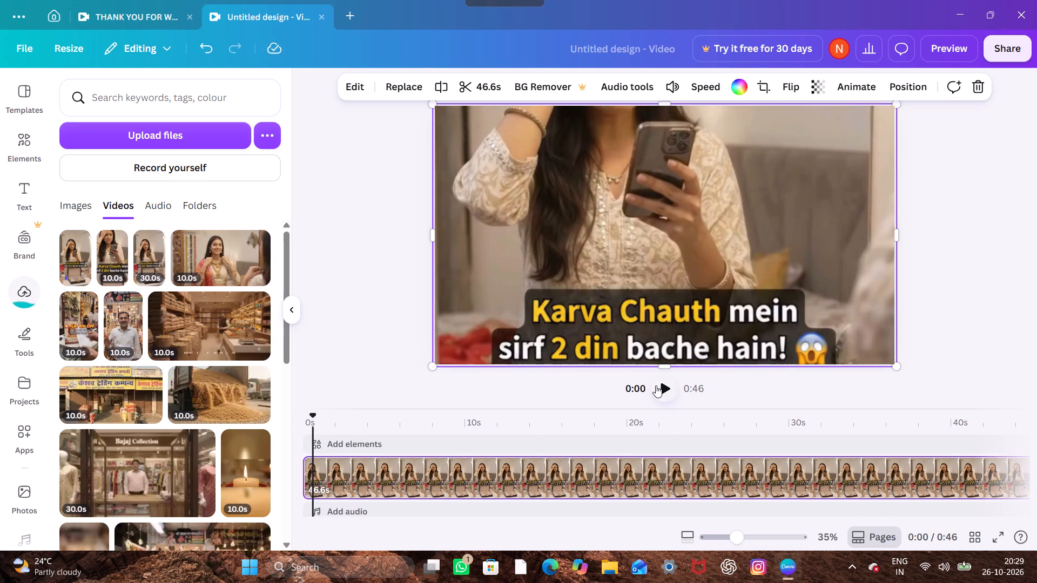
left_click(656, 385)
scroll(373, 304, "up", 2)
scroll(373, 304, "down", 1)
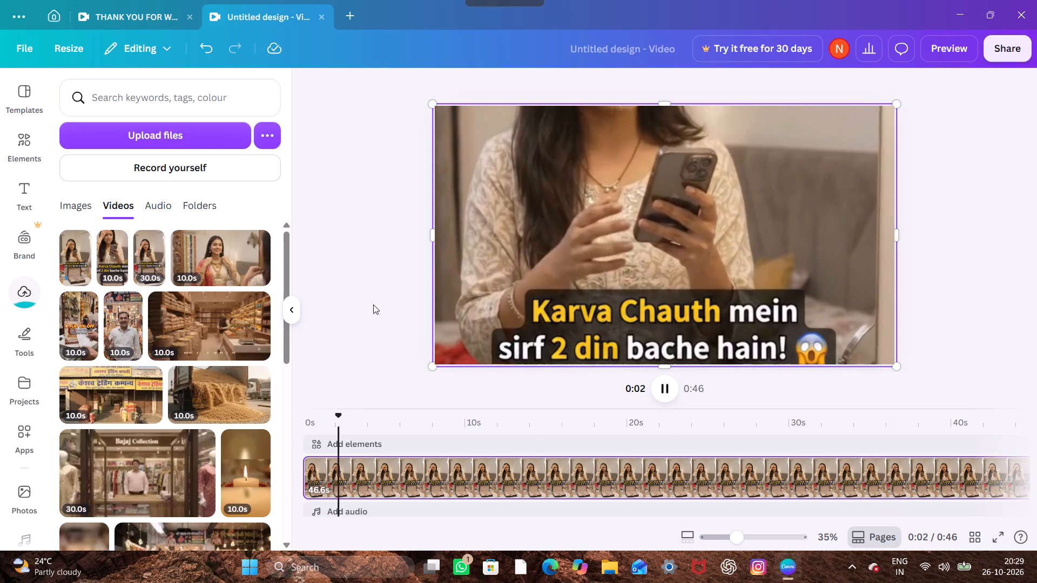
scroll(373, 304, "down", 1)
scroll(373, 304, "up", 1)
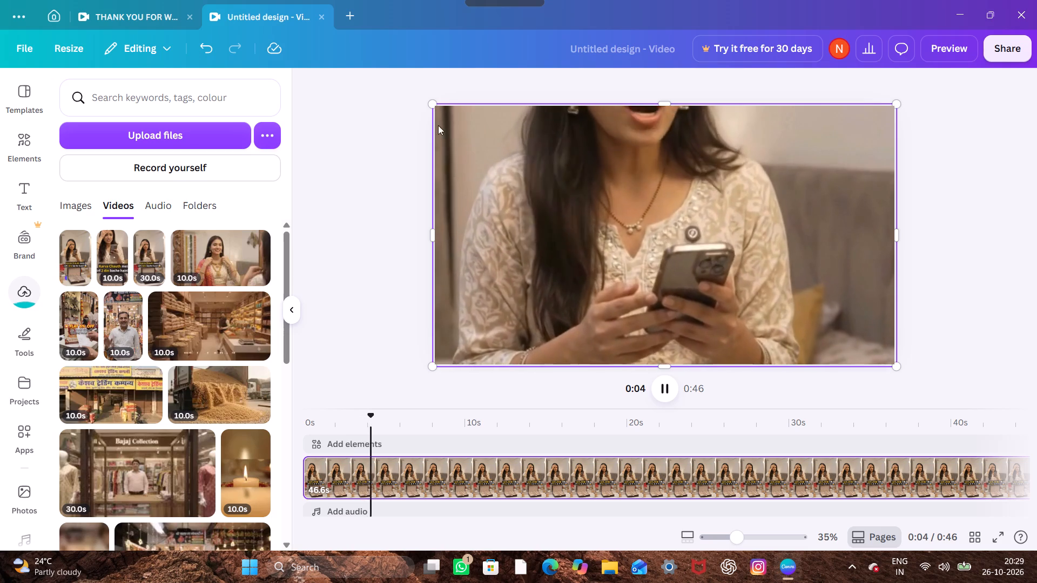
left_click(669, 385)
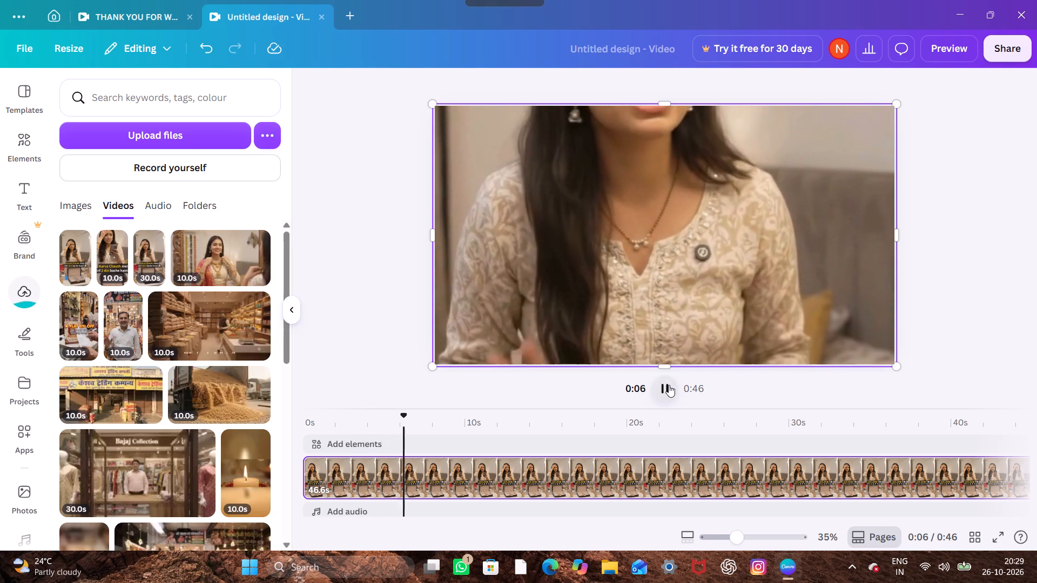
Shrink the video on the page and extend its frame upward past the page's top edge, about 1,504 wide by 1,133 high.
left_click_drag(433, 105, 521, 174)
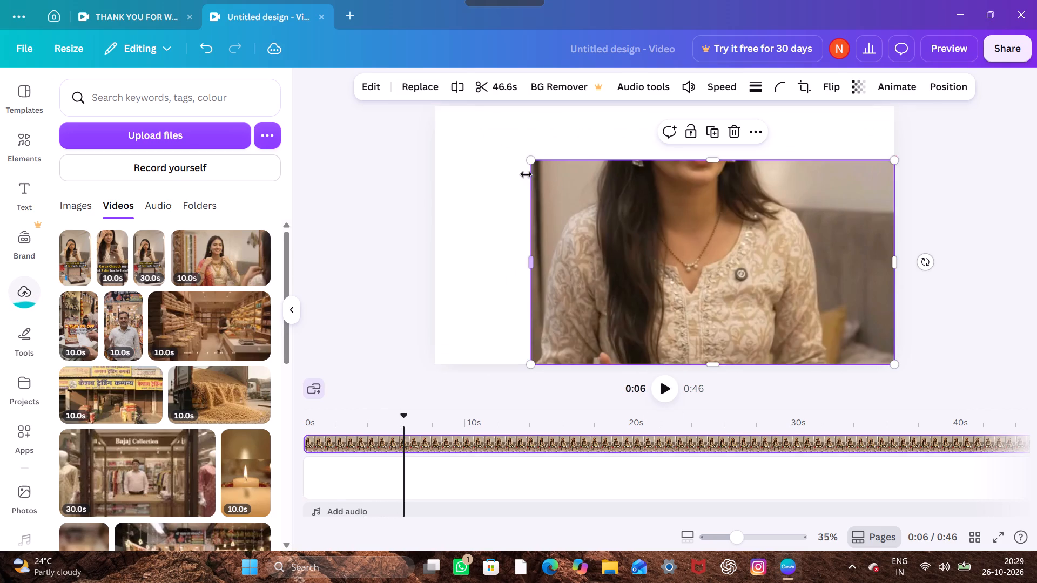
left_click_drag(704, 155, 698, 128)
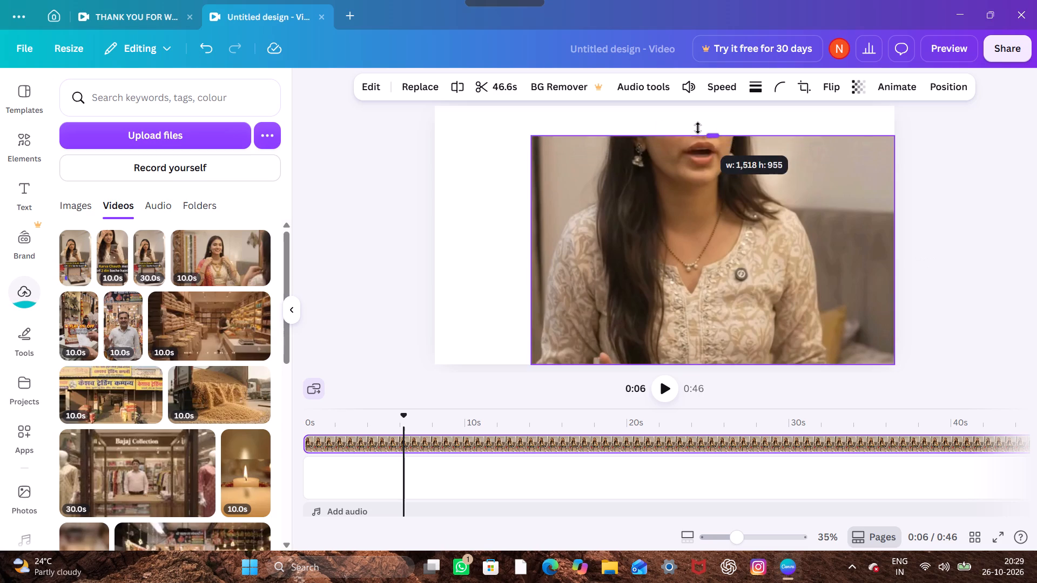
left_click_drag(698, 128, 666, 89)
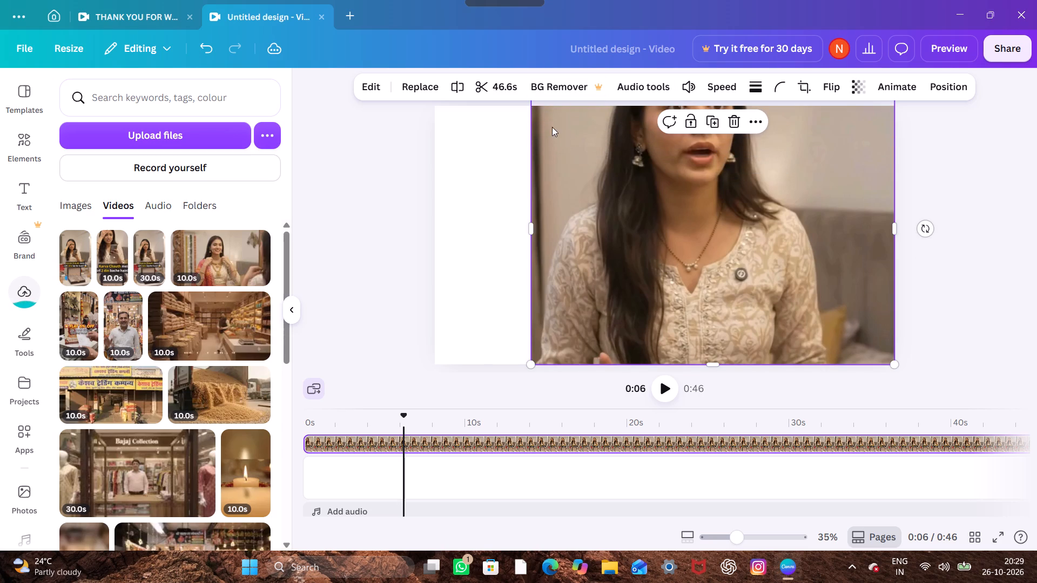
scroll(565, 145, "up", 1)
left_click(557, 141)
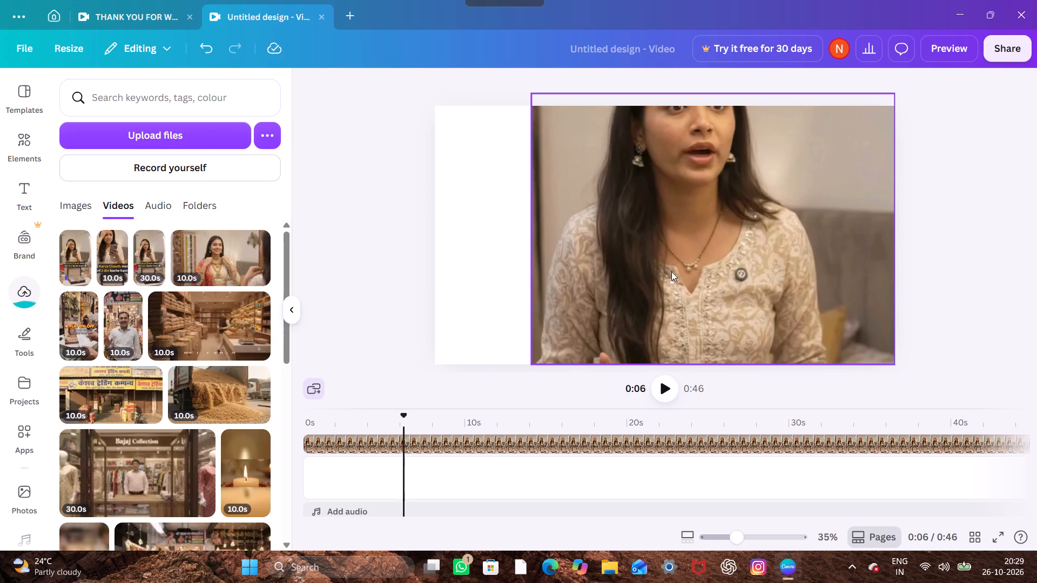
left_click(546, 112)
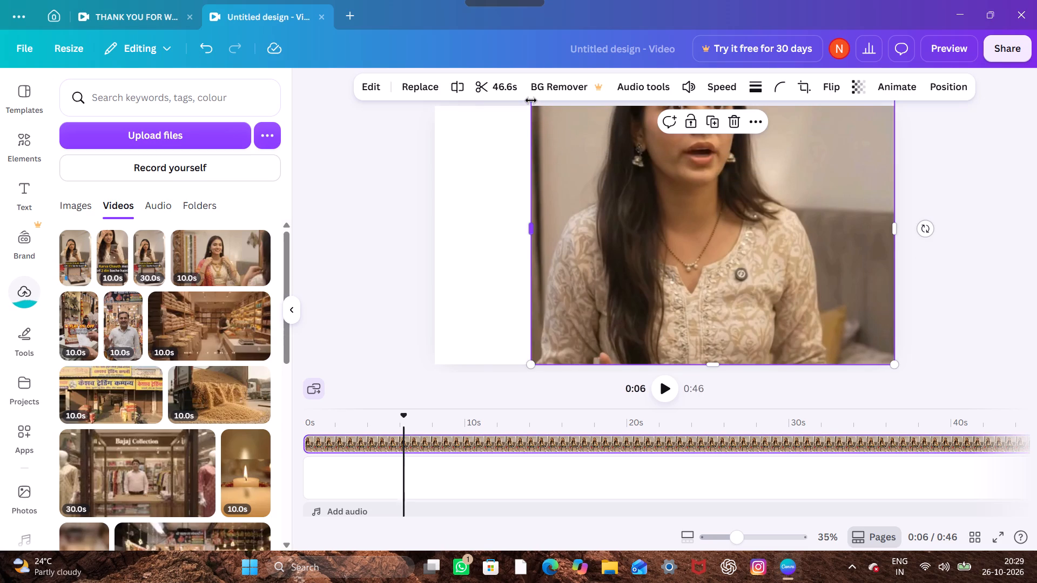
left_click_drag(535, 124, 460, 158)
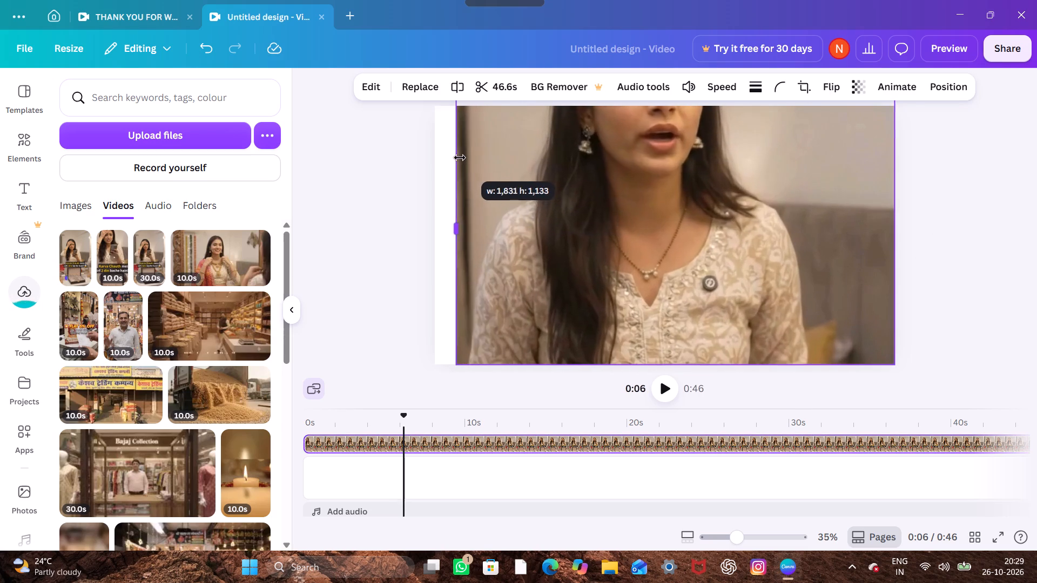
left_click_drag(460, 158, 544, 175)
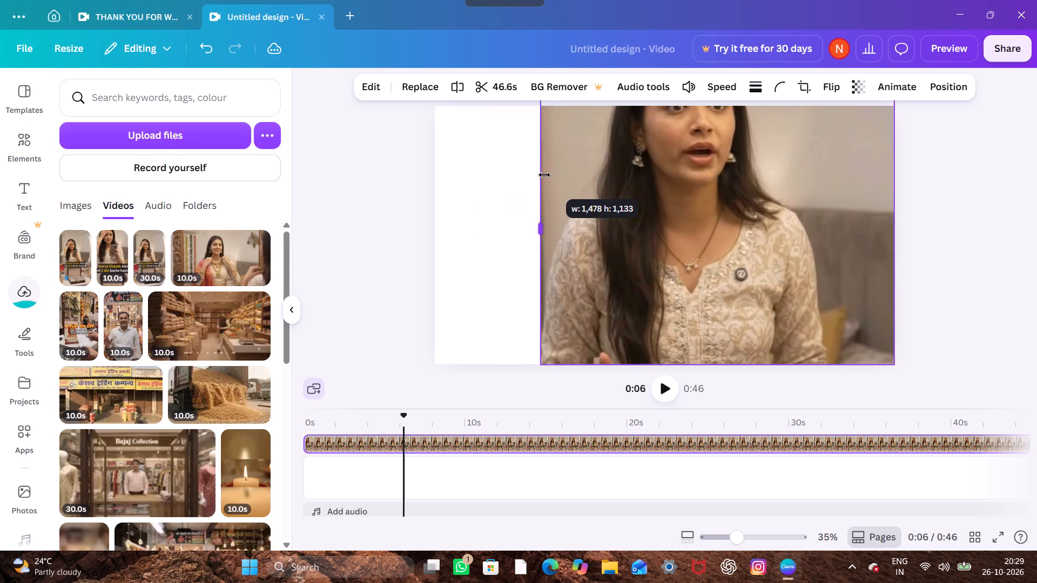
left_click_drag(544, 175, 538, 171)
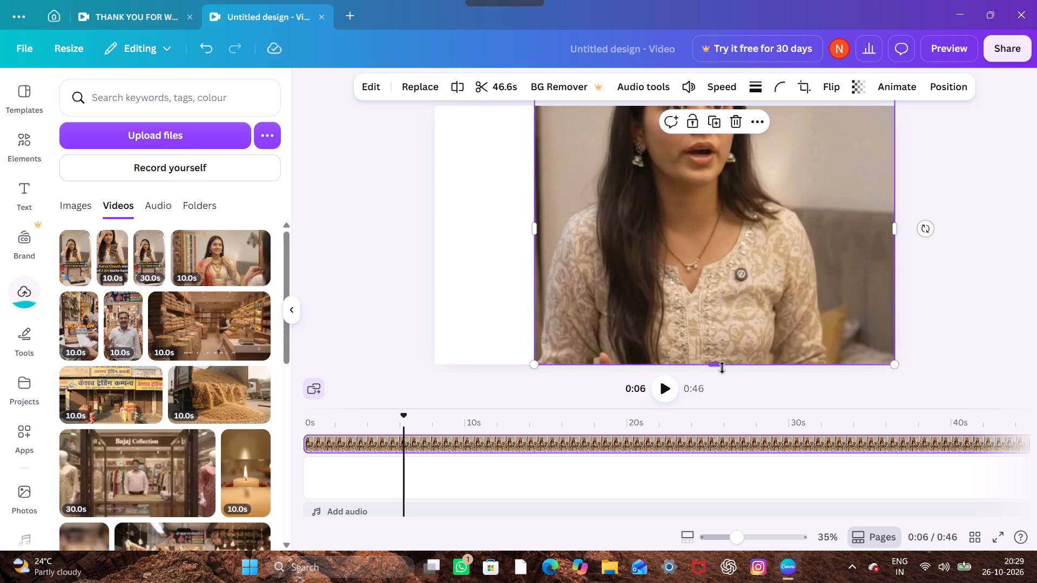
Crop the video's bottom edge up, move the video lower on the page, and extend its frame upward to the page's top edge, about 1,504 wide.
left_click_drag(722, 368, 677, 299)
left_click(677, 299)
left_click_drag(654, 212, 641, 269)
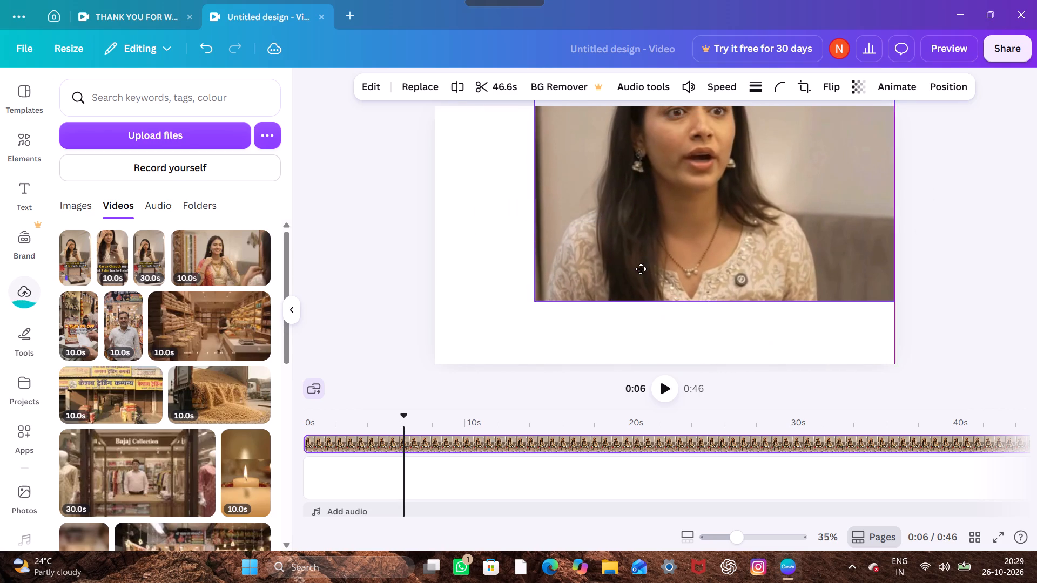
left_click_drag(641, 269, 640, 270)
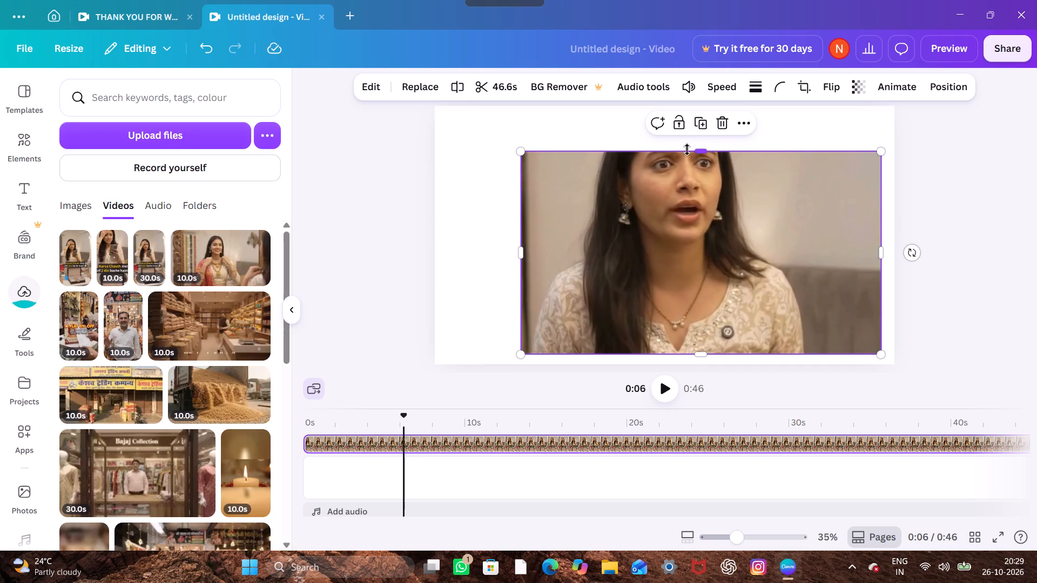
left_click_drag(693, 151, 684, 110)
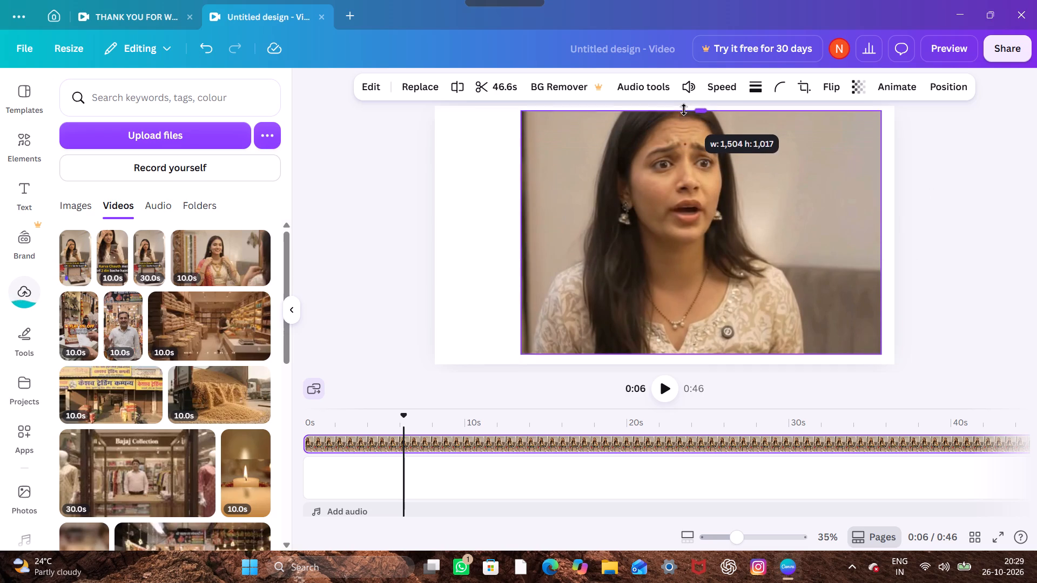
left_click_drag(684, 110, 679, 100)
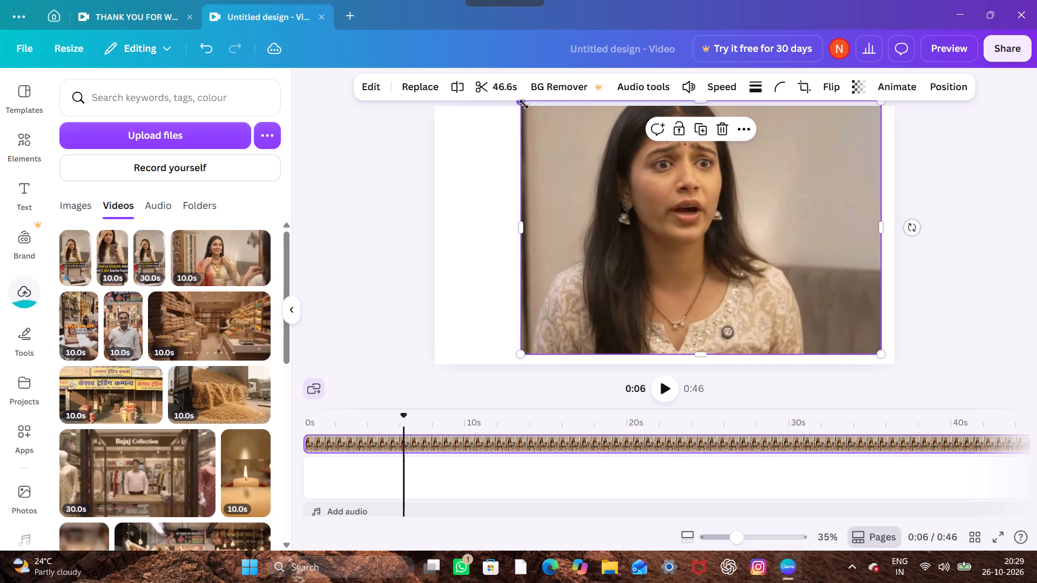
Scale the video down toward its lower corner and extend its frame upward to reveal more headroom, about 736 wide by 735 high.
left_click_drag(524, 104, 636, 167)
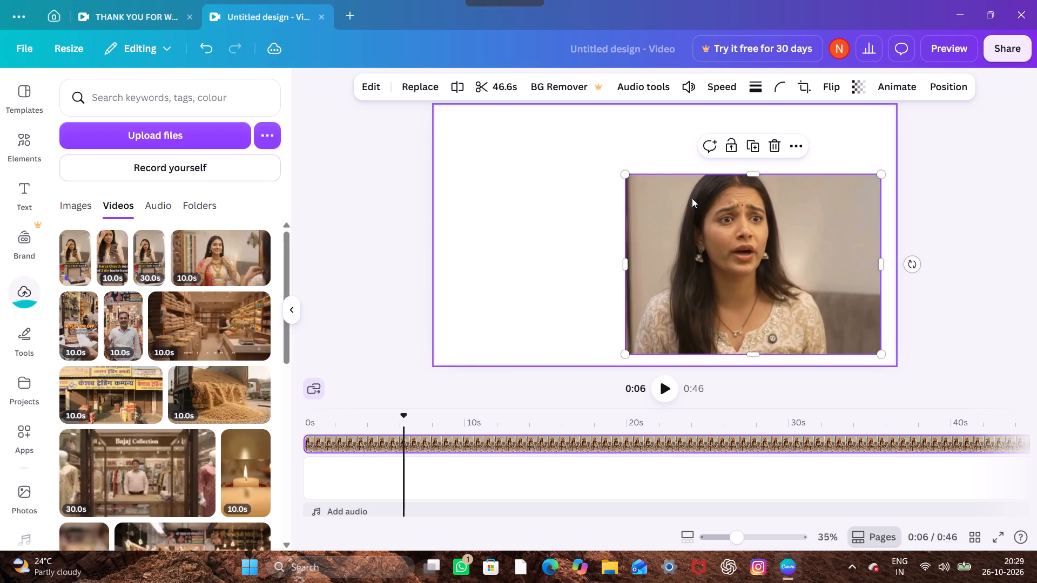
left_click_drag(755, 172, 751, 148)
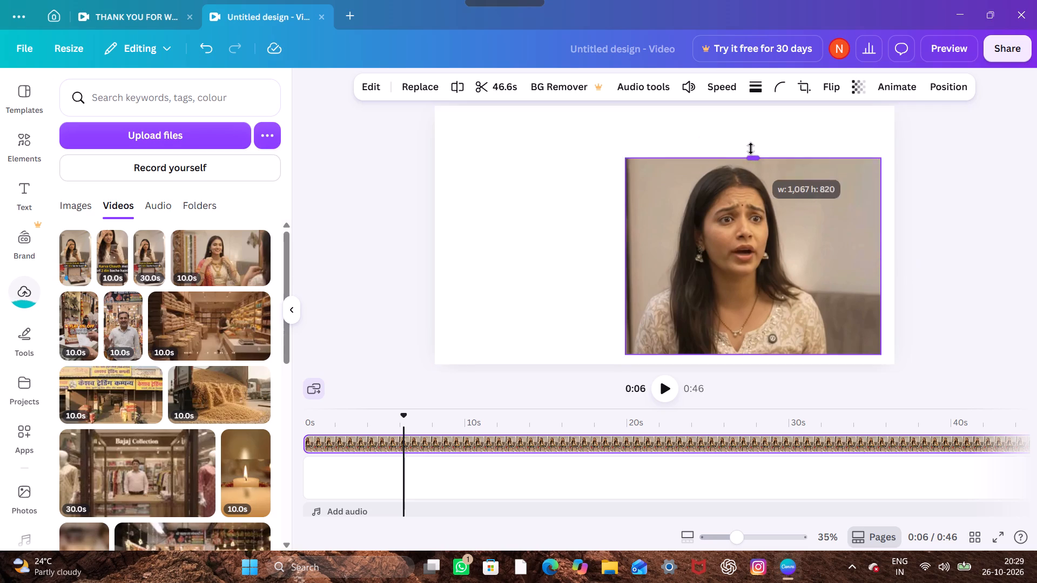
left_click_drag(751, 148, 723, 96)
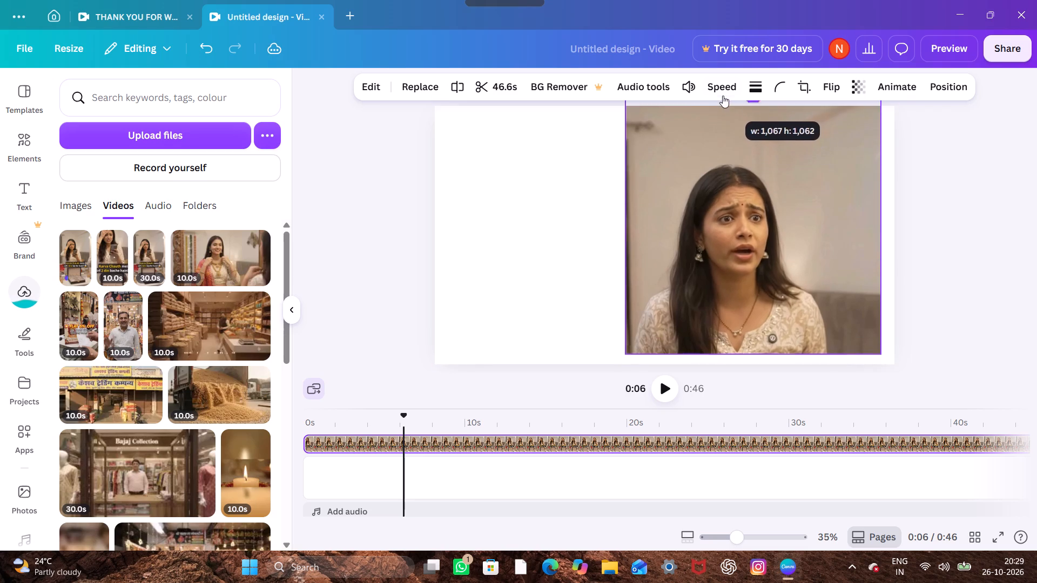
left_click_drag(723, 96, 713, 112)
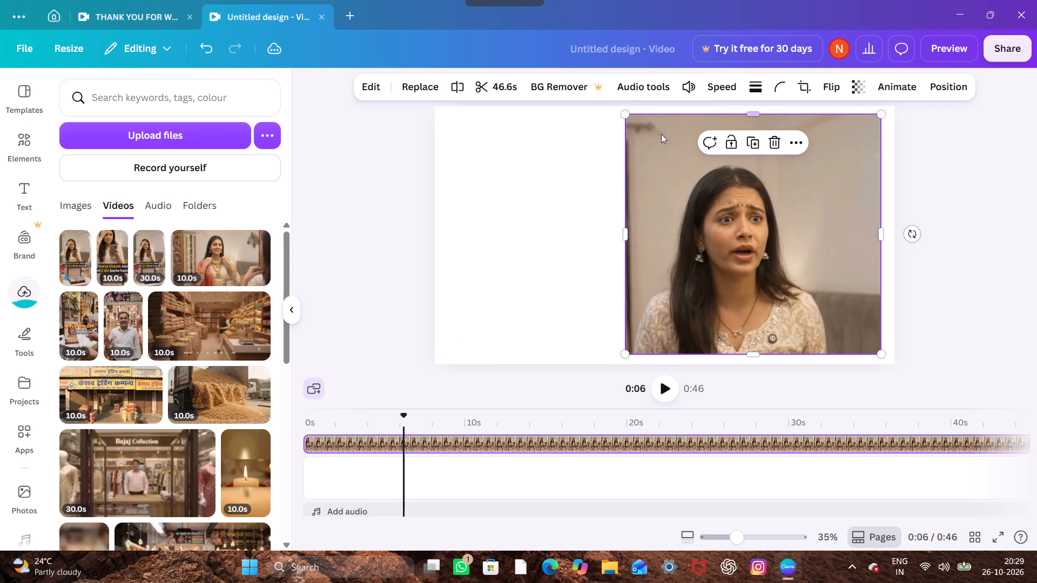
left_click_drag(625, 117, 722, 172)
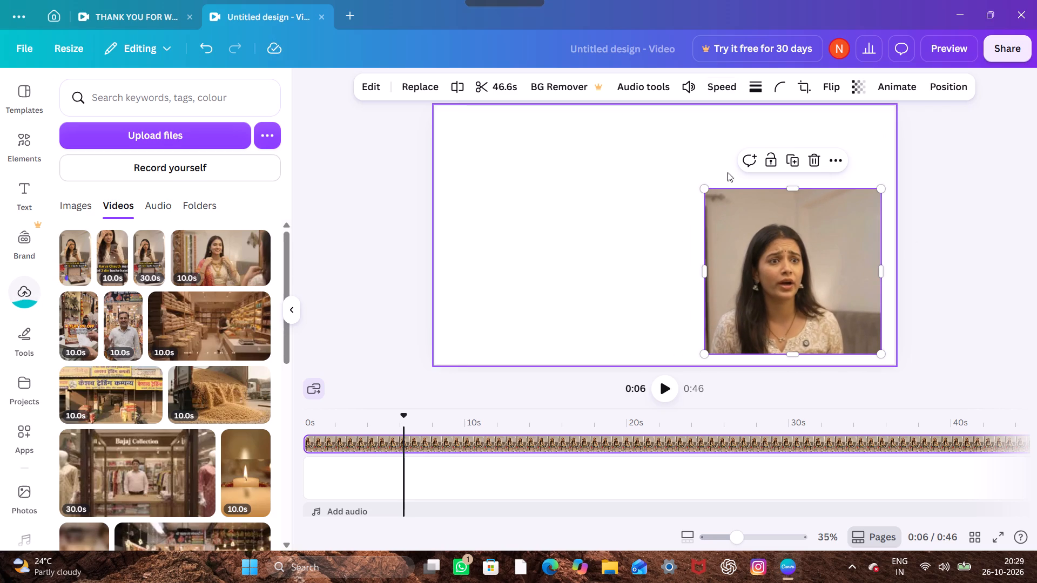
left_click_drag(794, 187, 775, 127)
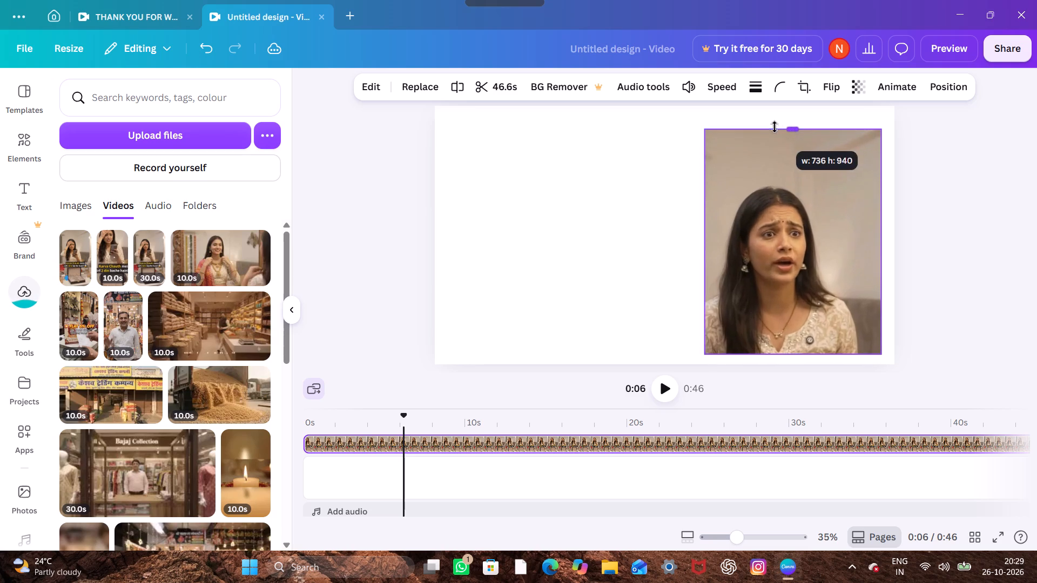
left_click_drag(775, 127, 777, 172)
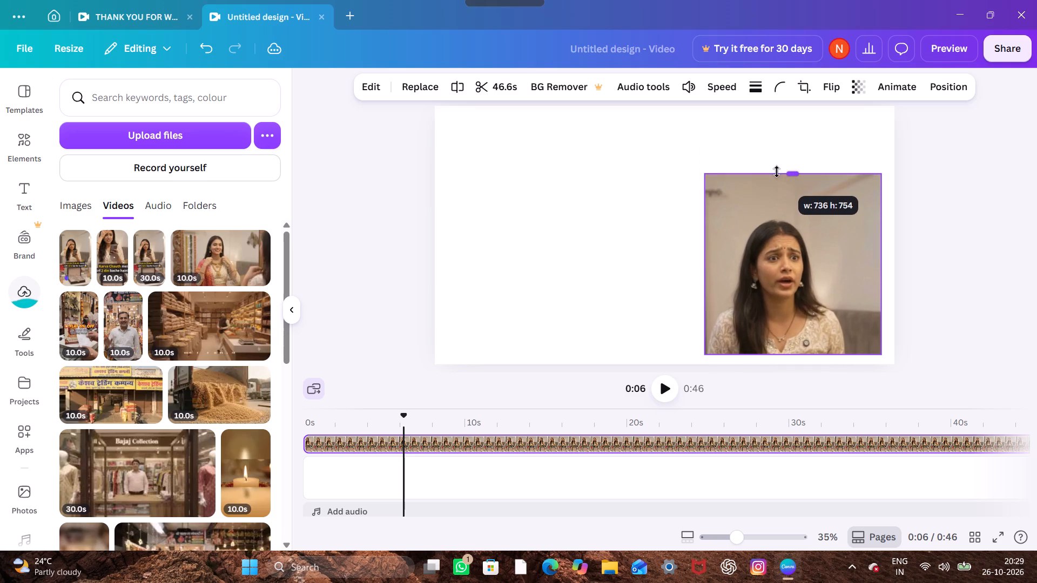
left_click_drag(777, 172, 773, 177)
Move the video up near the page's top centre and extend its frame downward past the page's bottom edge.
left_click_drag(773, 242, 678, 178)
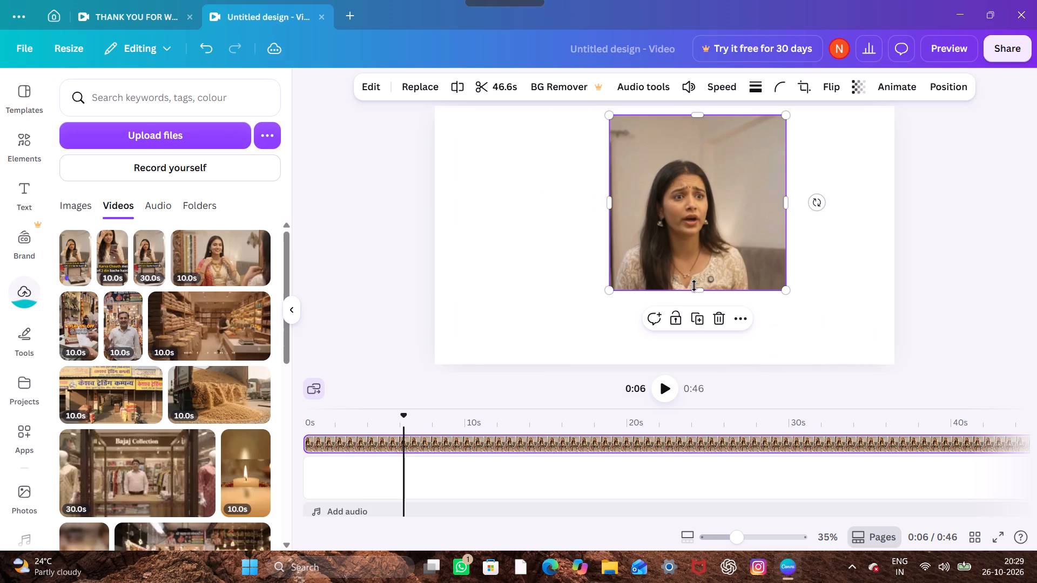
left_click_drag(694, 286, 696, 352)
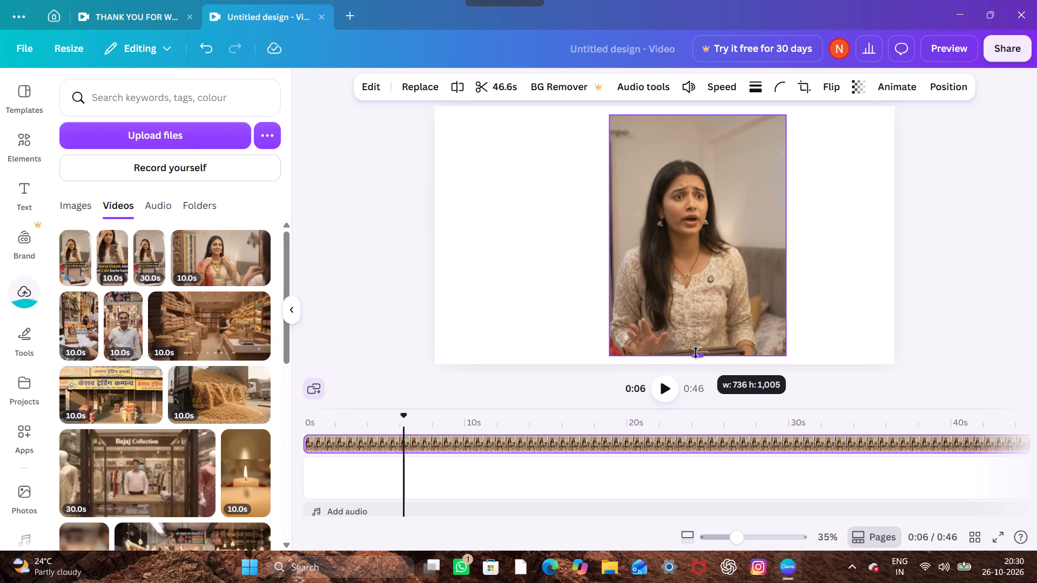
left_click_drag(696, 352, 698, 369)
left_click(698, 369)
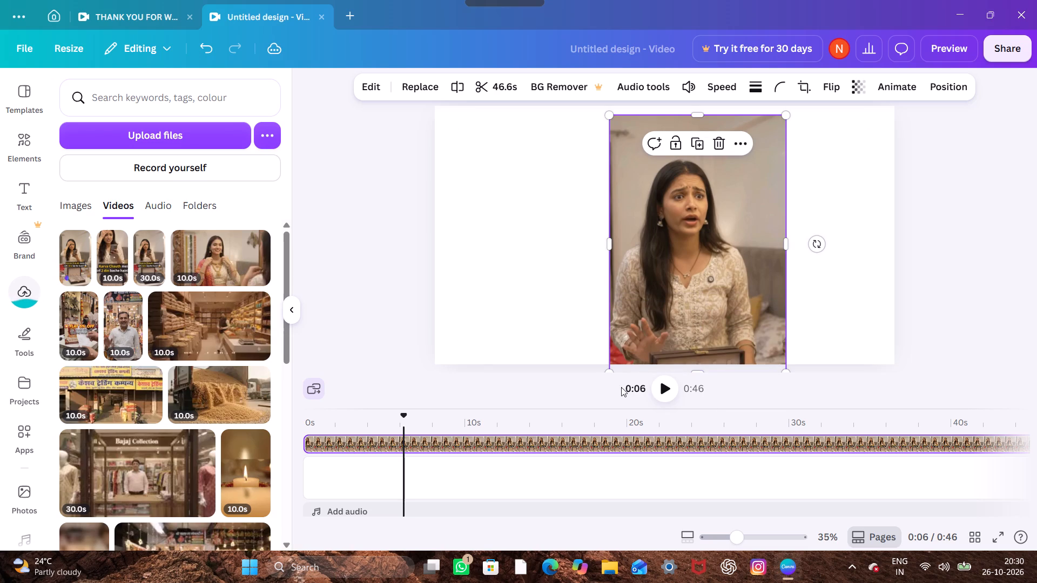
Shrink the video to about 542 wide and extend its frame downward to reveal the jewellery box, about 970 high.
left_click_drag(611, 370, 632, 283)
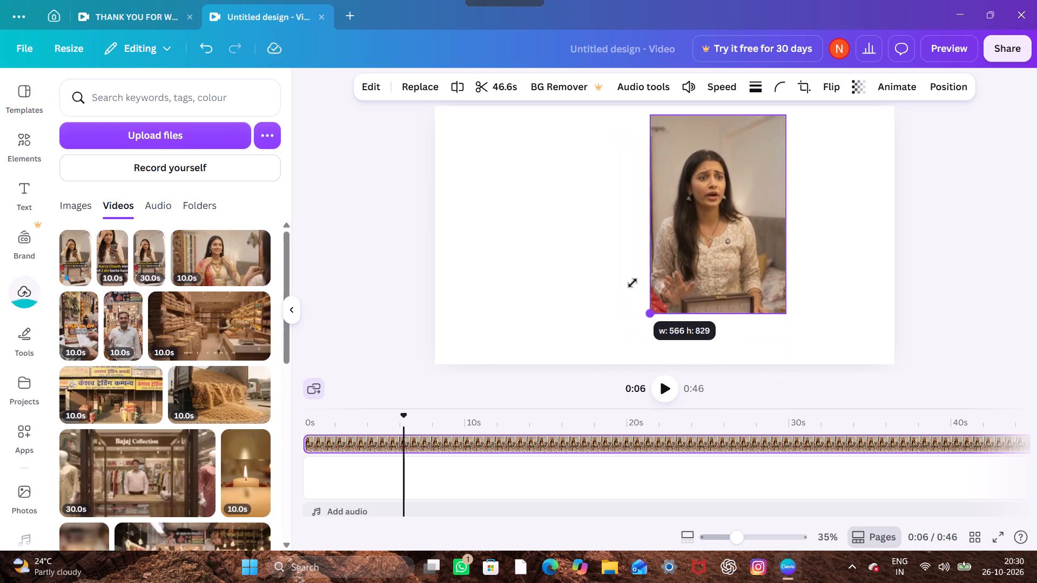
left_click_drag(632, 283, 632, 285)
left_click_drag(711, 303, 717, 315)
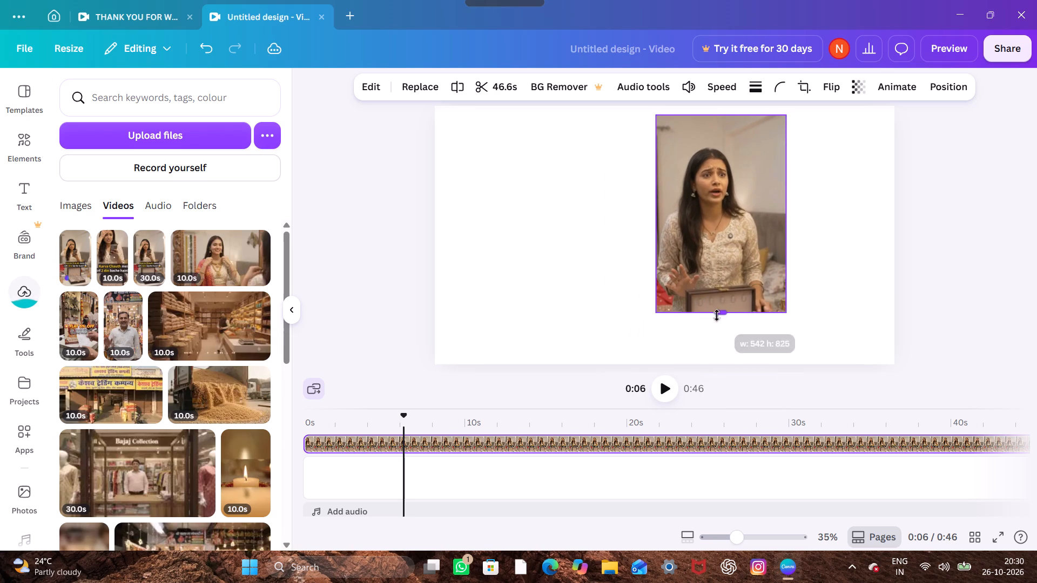
left_click_drag(717, 315, 719, 347)
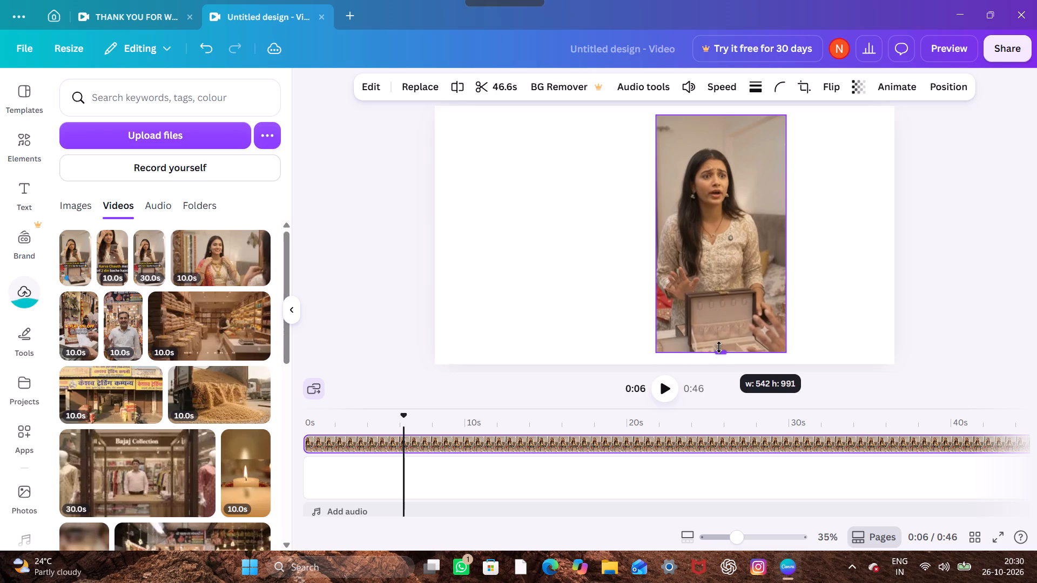
left_click_drag(719, 347, 720, 345)
Narrow the video's frame and rescale it to fit within the page height, about 500 wide by 970 high.
left_click_drag(655, 238, 648, 239)
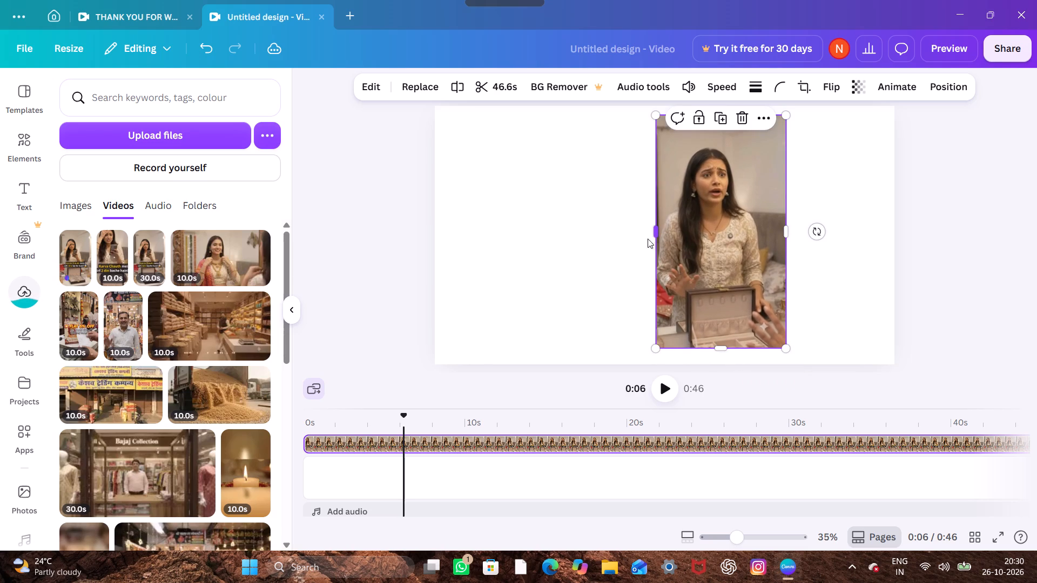
left_click_drag(648, 239, 661, 242)
left_click_drag(666, 346, 623, 368)
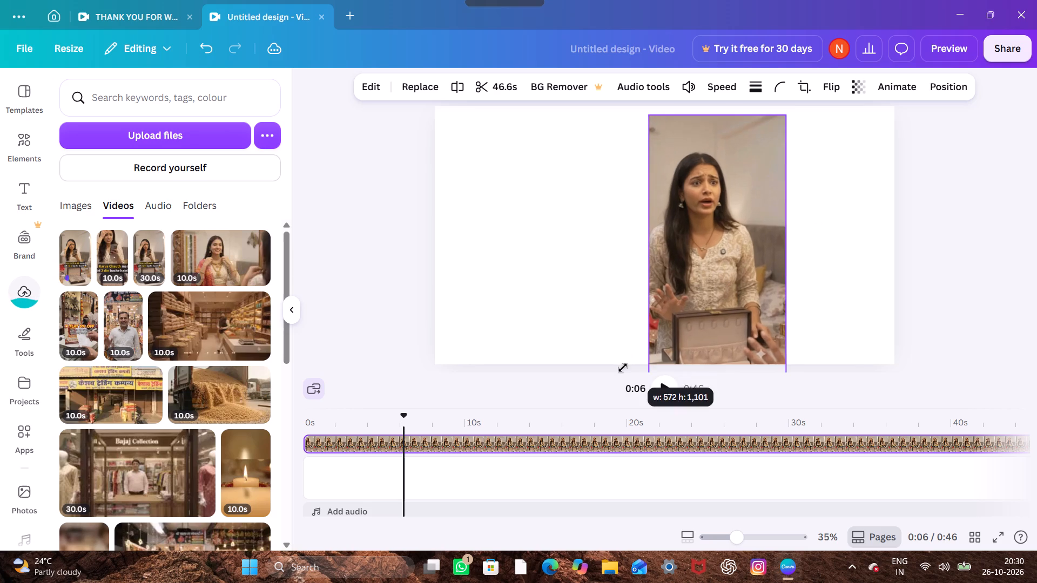
left_click_drag(623, 368, 622, 318)
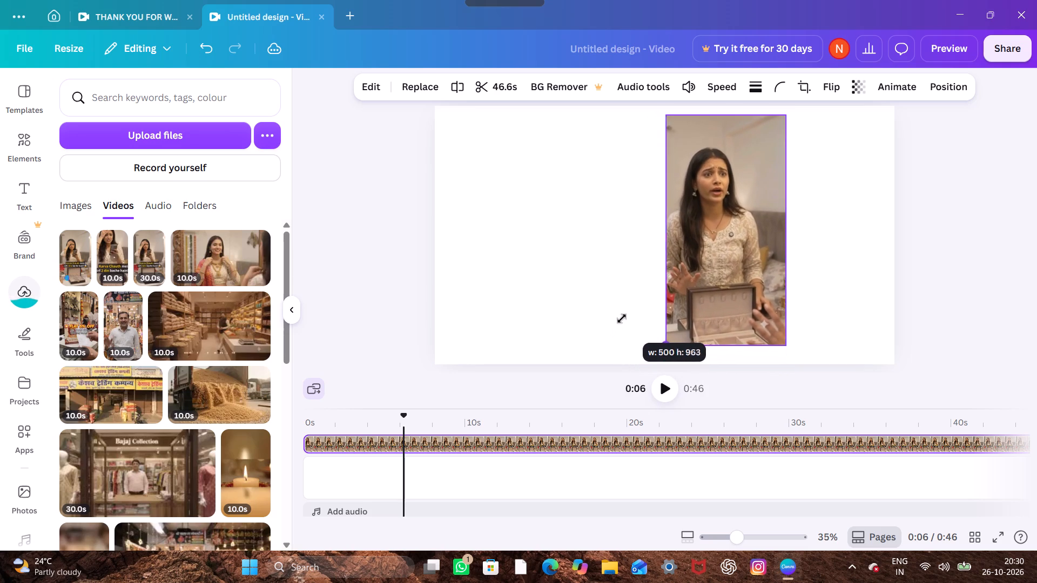
left_click_drag(622, 318, 621, 321)
Switch to the original "THANK YOU FOR WATCHING" design and check the coupon scene's text at about 0:27.
left_click(84, 0)
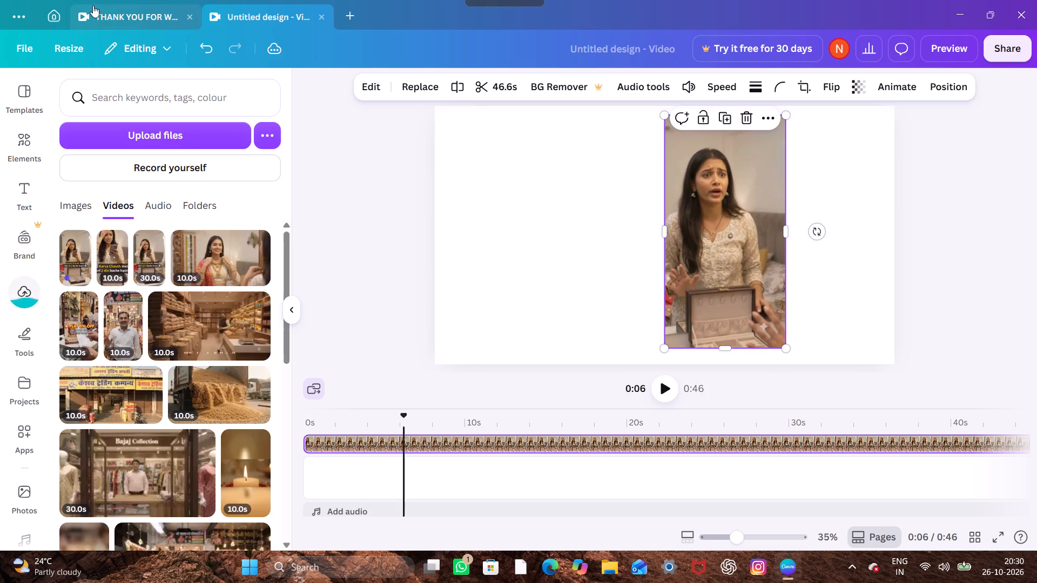
left_click(93, 5)
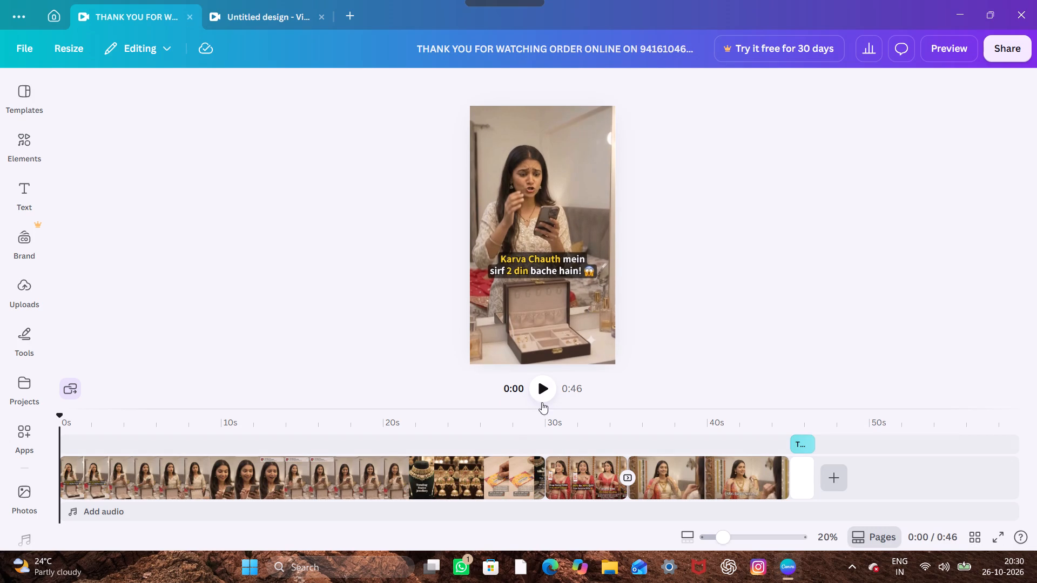
left_click(504, 453)
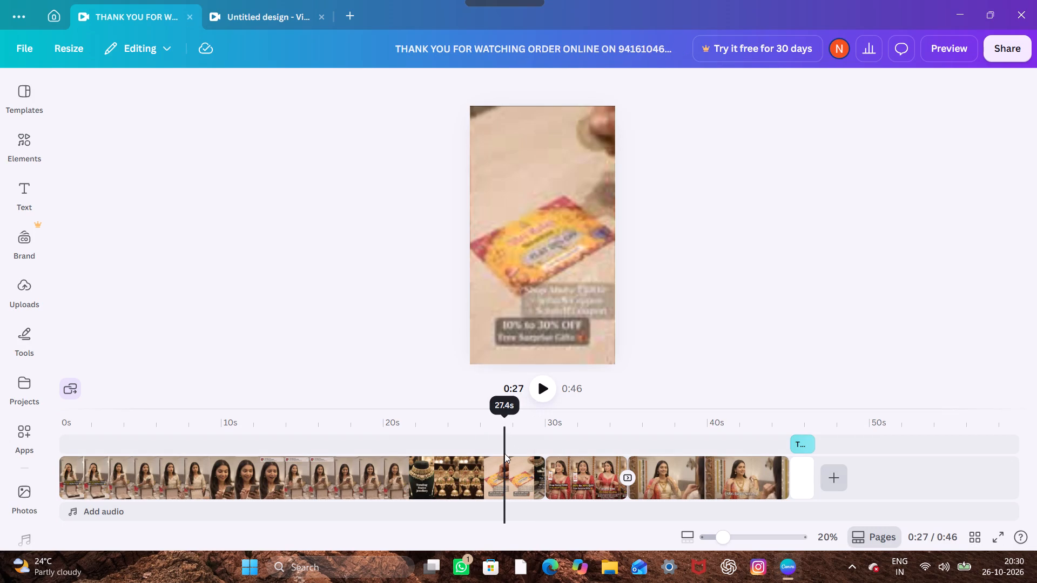
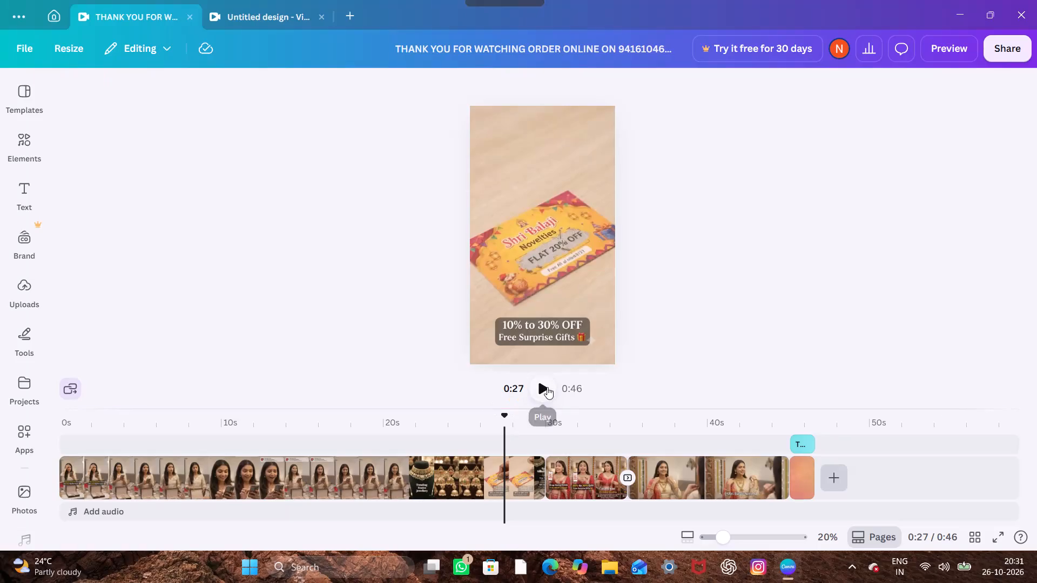
Play the reel onward from about 0:27 and check the text in the coupon and closing presenter scenes.
left_click(547, 387)
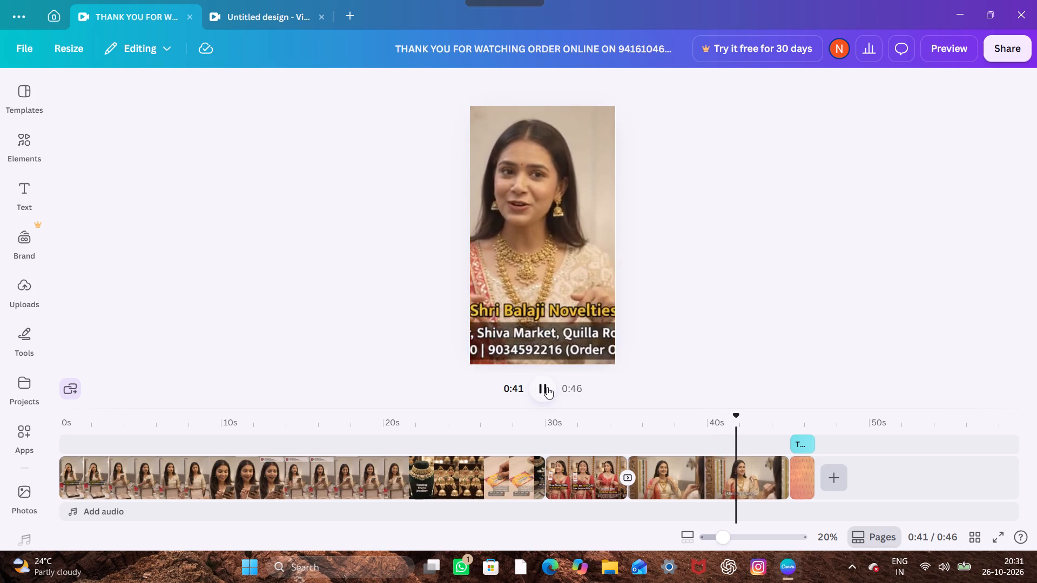
left_click(548, 383)
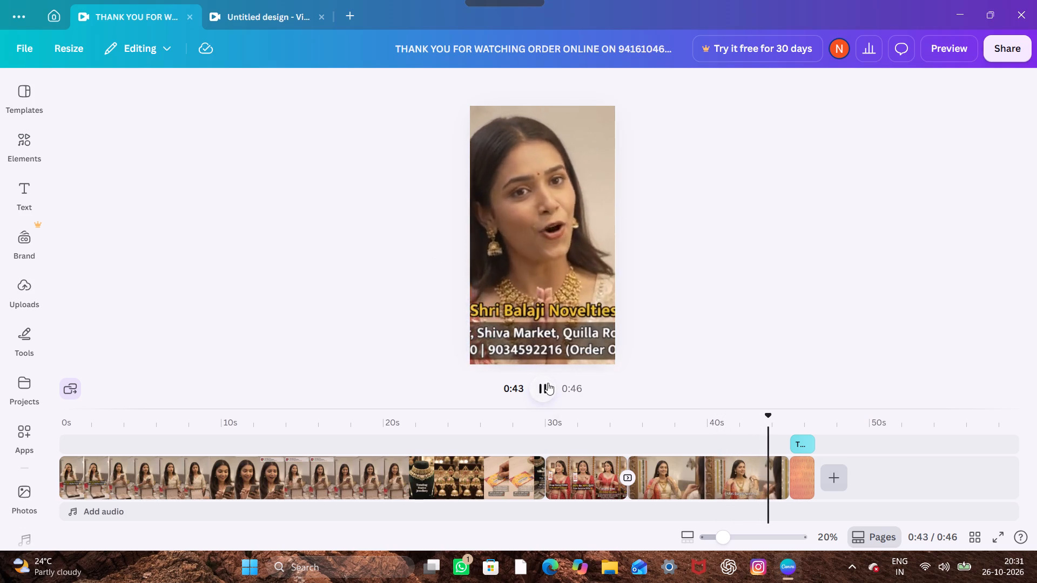
Detach the 10-second presenter video before the thank-you page from its background, shrink it, and widen its frame to the page's left edge.
left_click(537, 273)
left_click(521, 227)
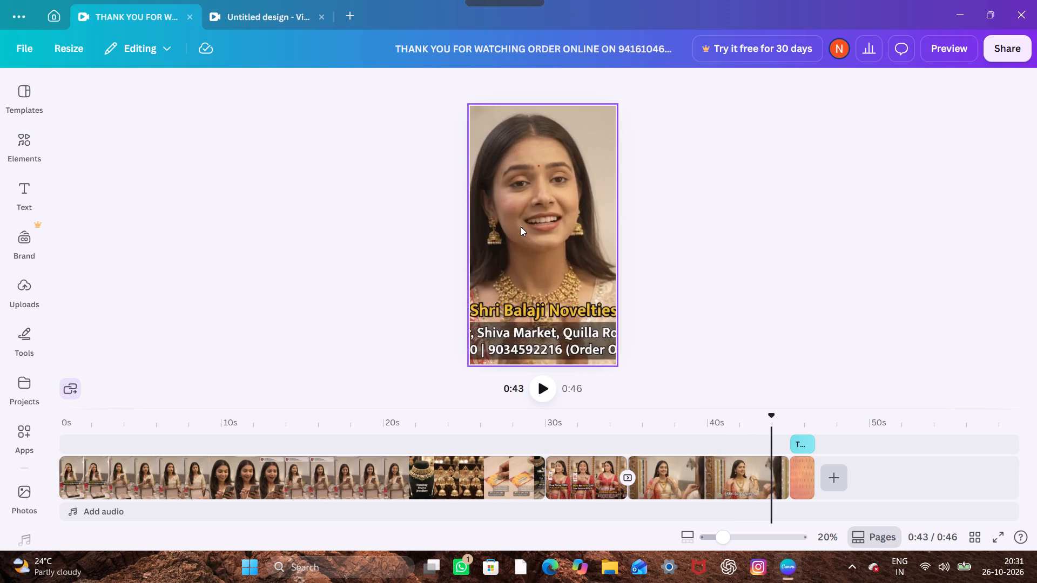
left_click(470, 359)
left_click_drag(469, 365, 507, 323)
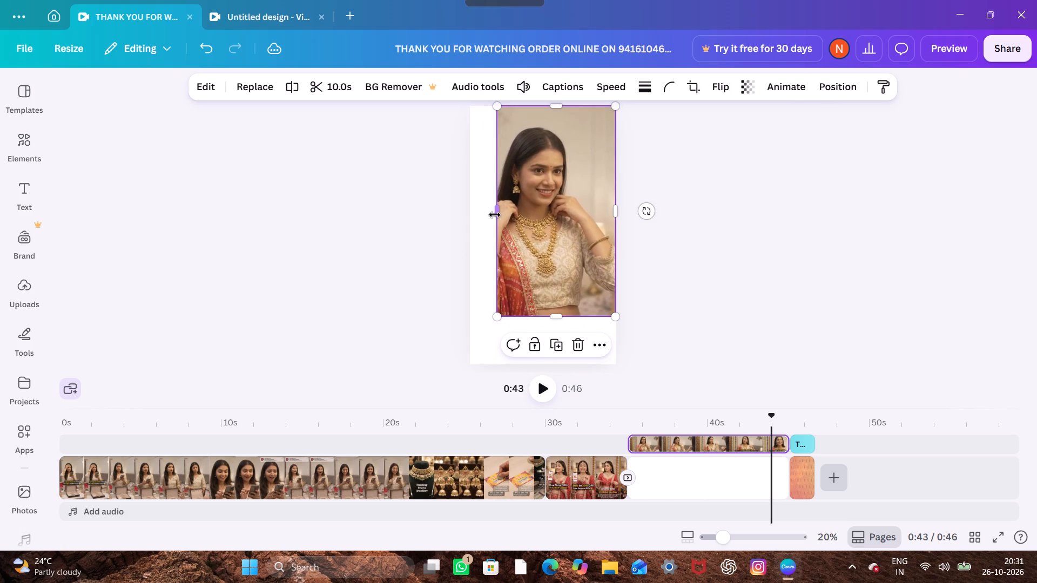
left_click_drag(495, 214, 466, 218)
left_click(545, 316)
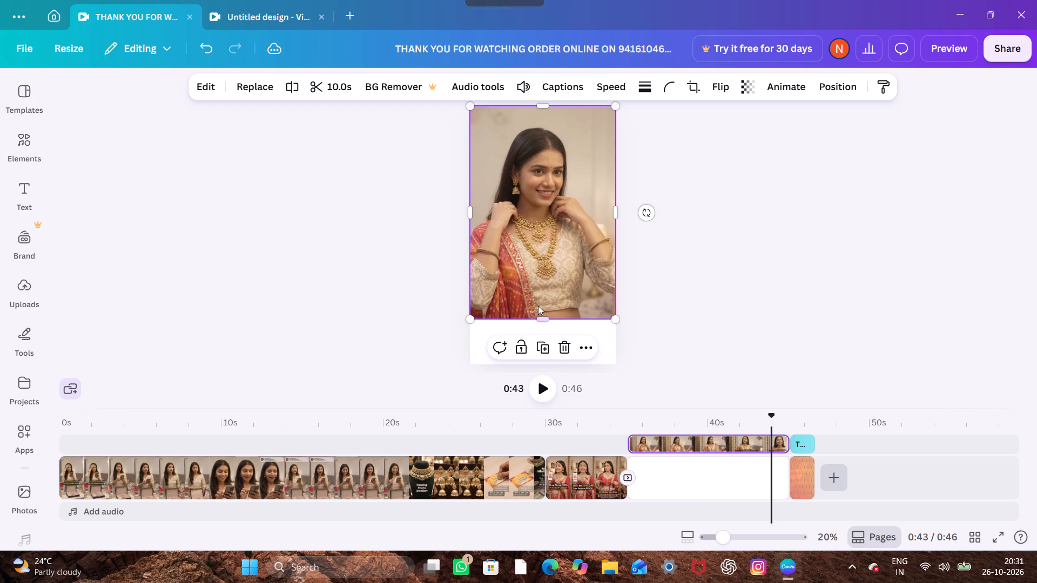
Play the reel from about 0:26 to the end to review the coupon scene and the resized presenter video.
left_click(532, 387)
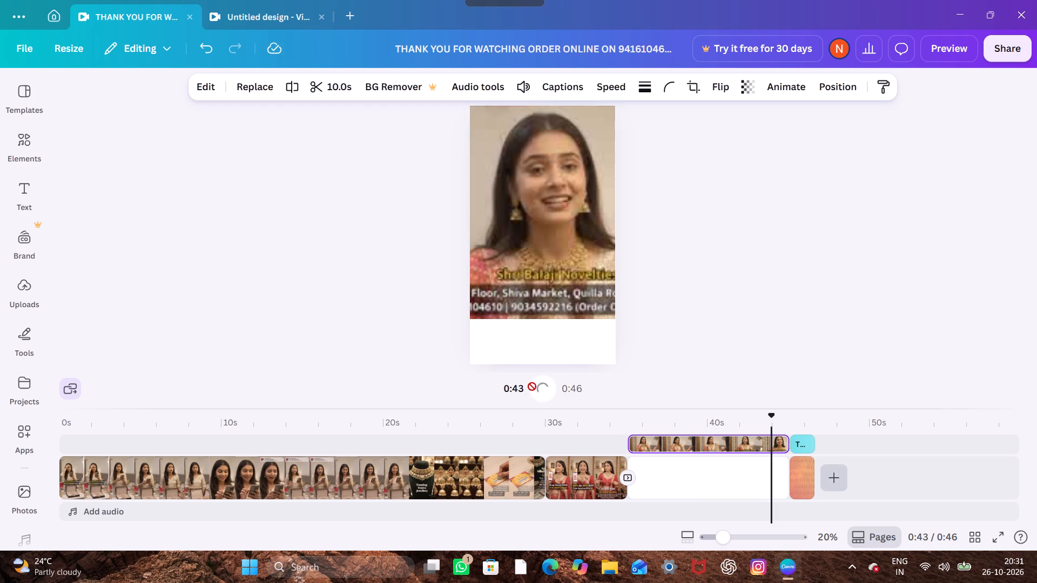
left_click(481, 497)
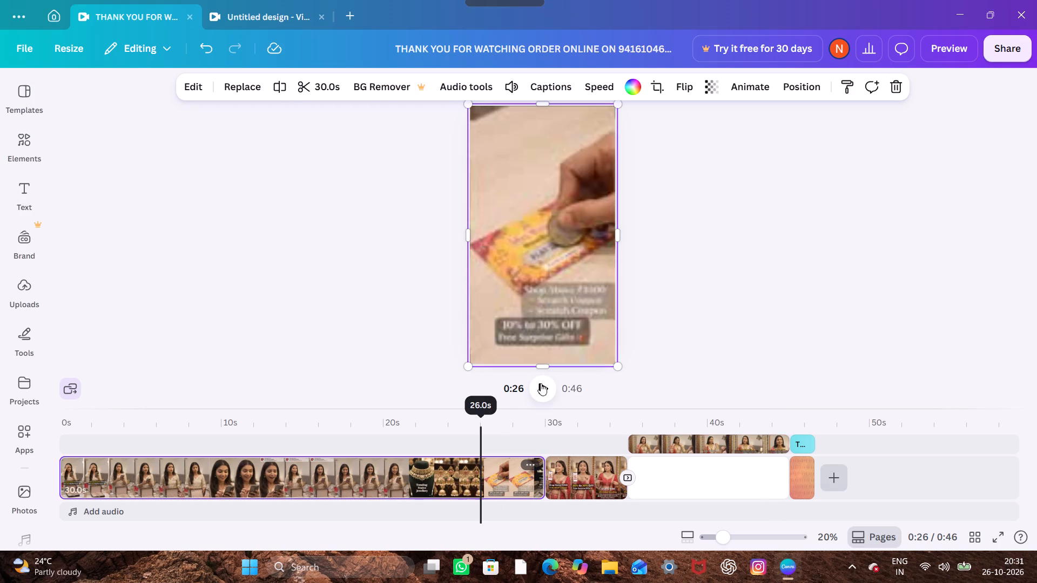
left_click(546, 370)
left_click(546, 377)
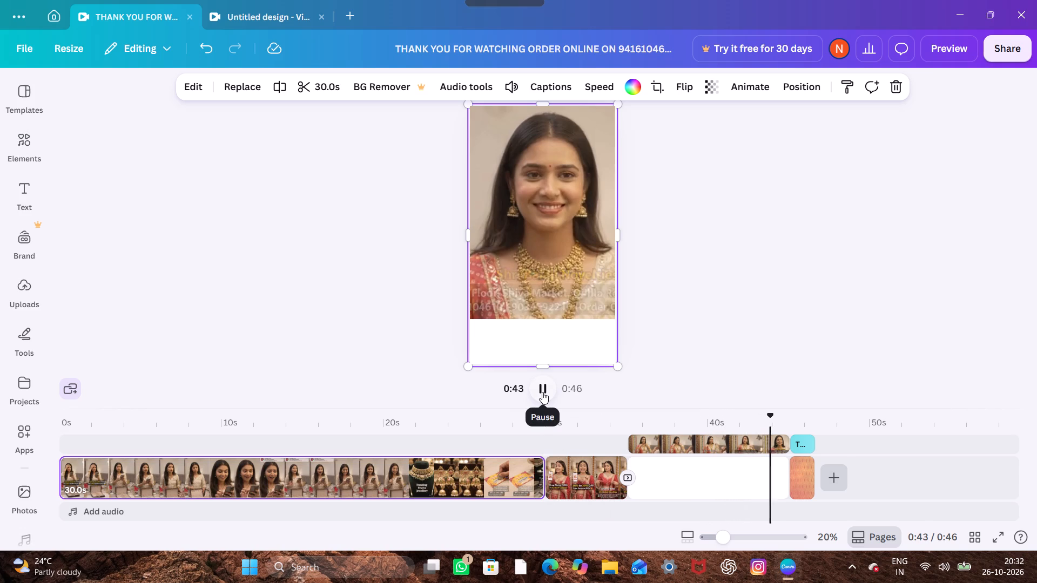
Add a Circle Wipe transition between the 10-second presenter scene and the thank-you page, and preview it.
left_click(791, 443)
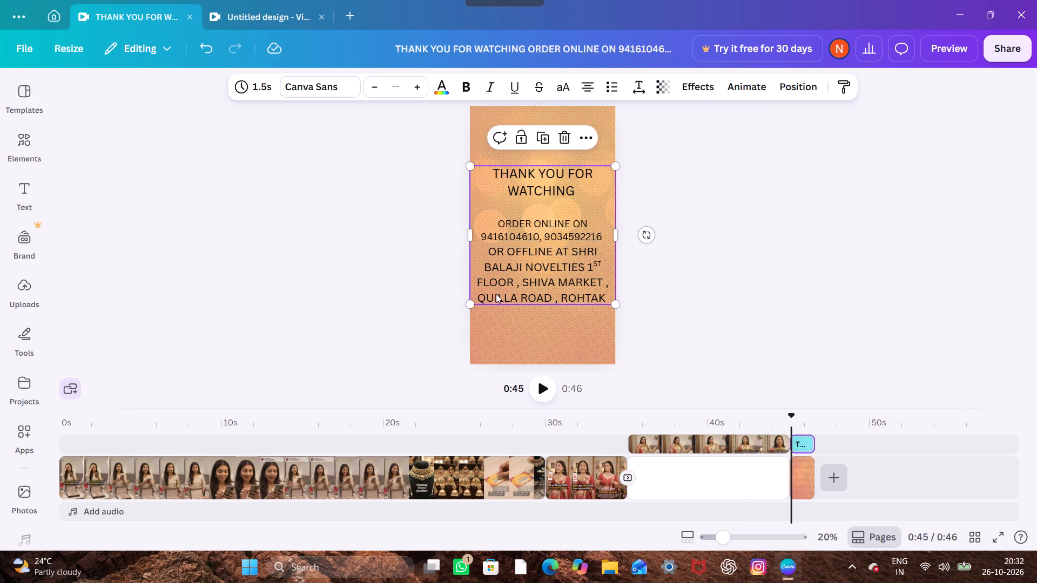
left_click(788, 482)
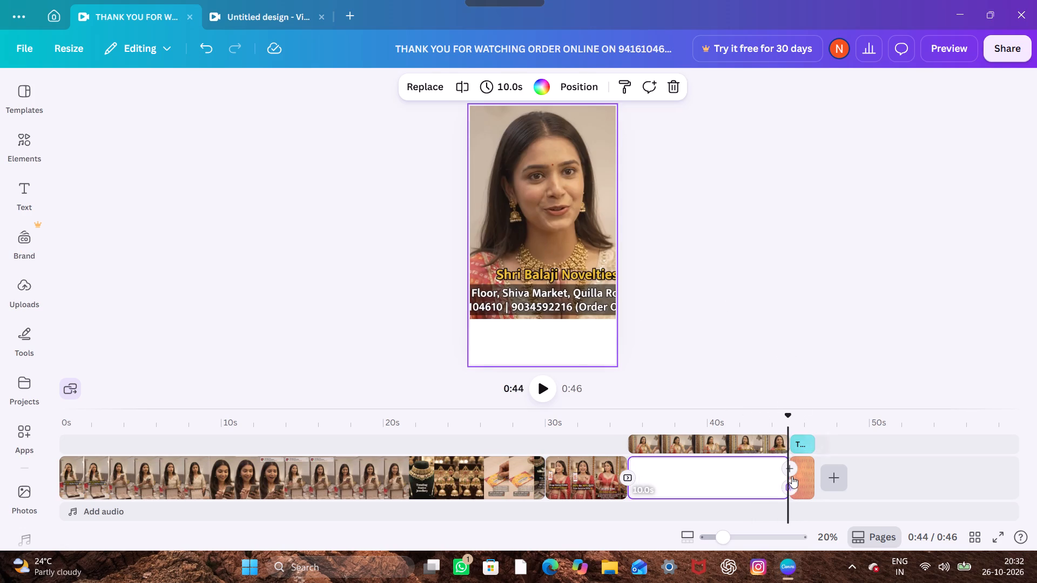
left_click(789, 484)
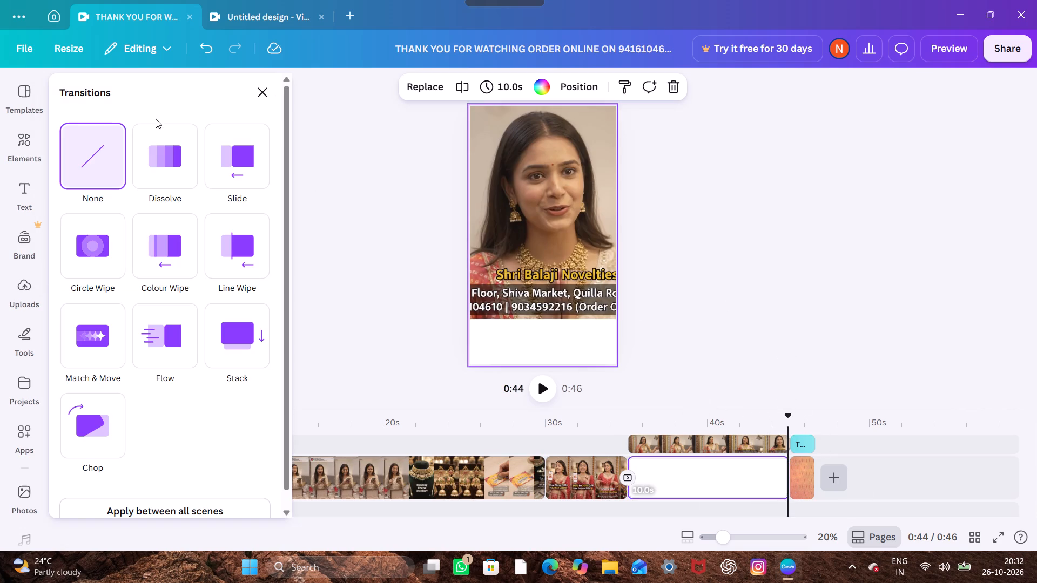
left_click(105, 247)
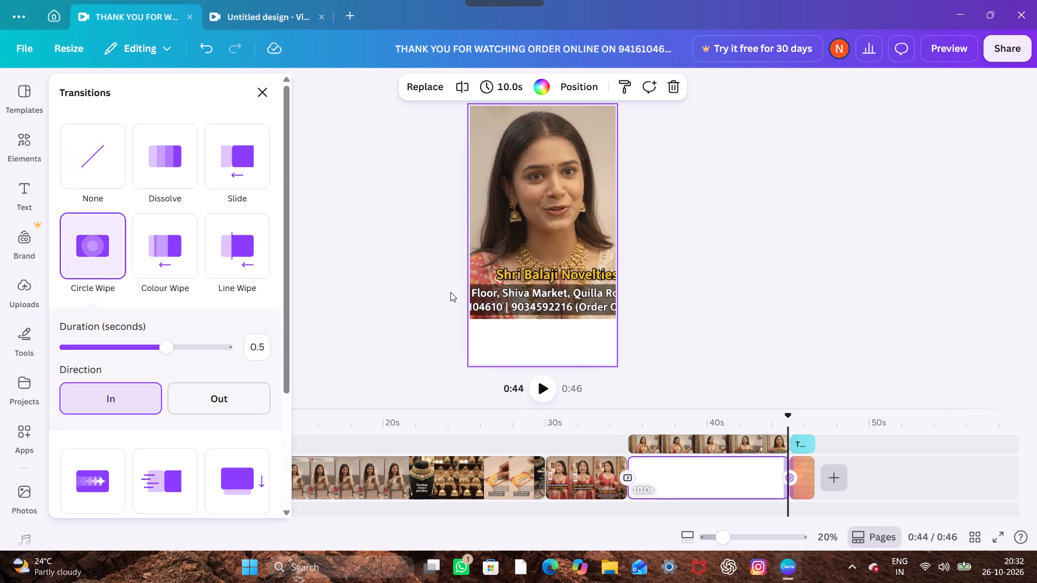
left_click(556, 389)
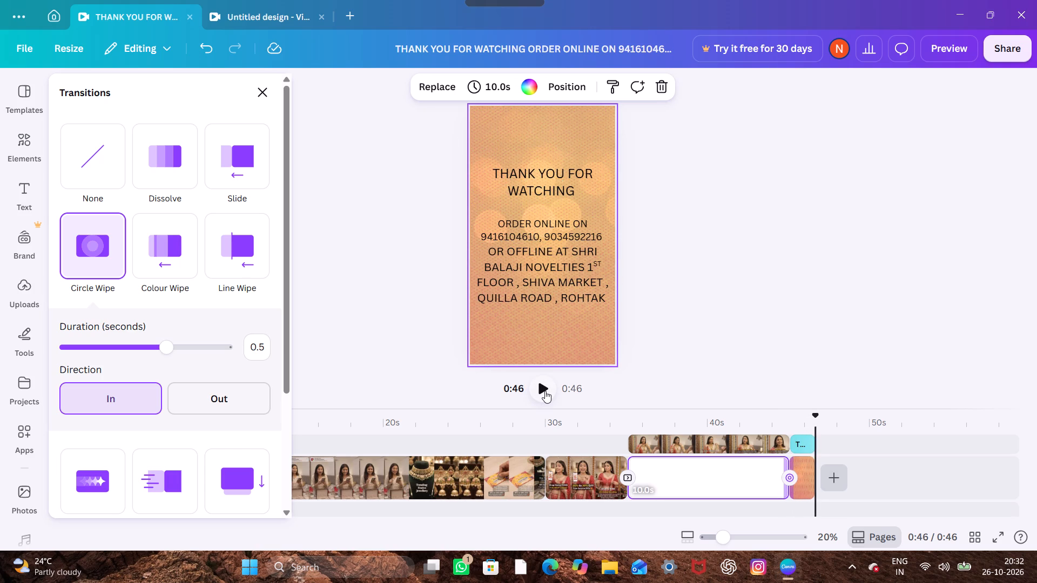
left_click(545, 391)
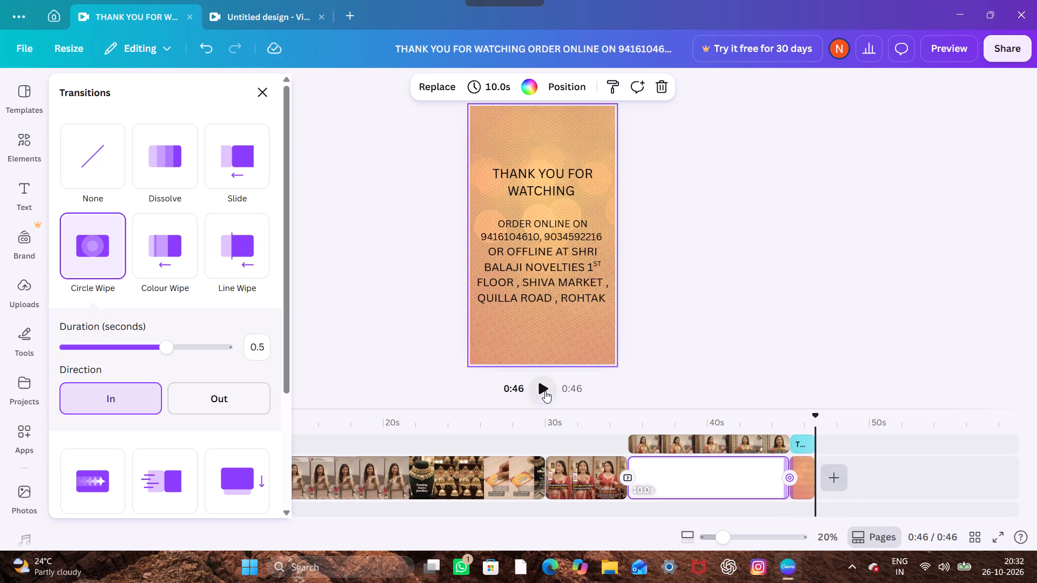
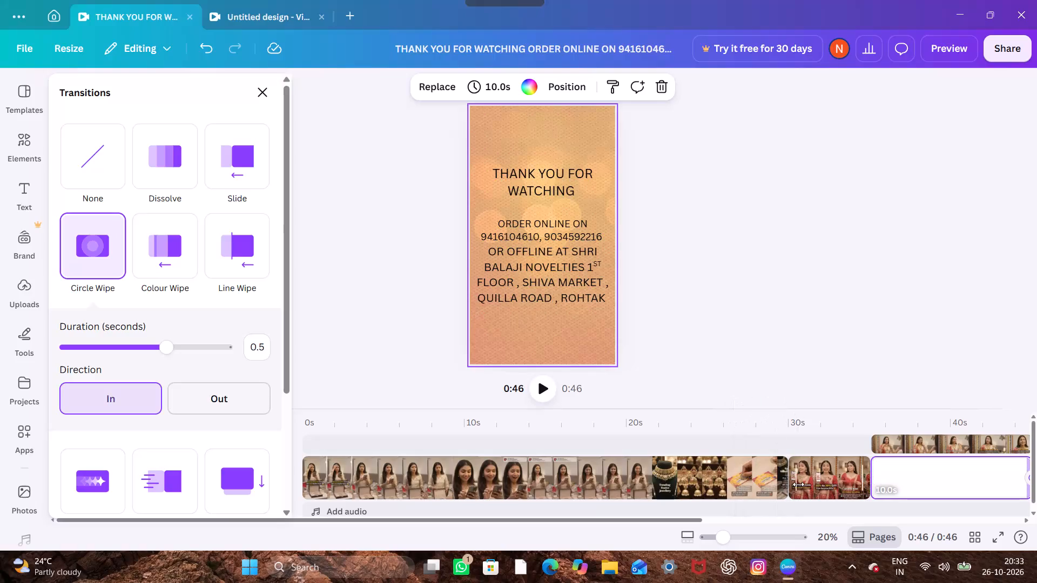
Shrink the 10-second presenter video from its lower corner and widen its frame back to the page's right edge.
left_click(819, 477)
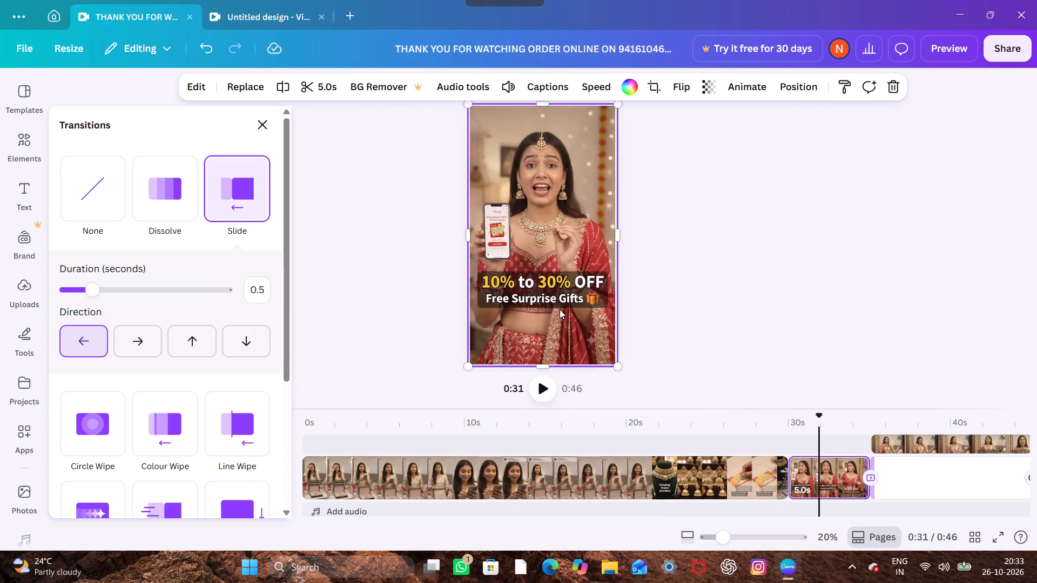
left_click(901, 447)
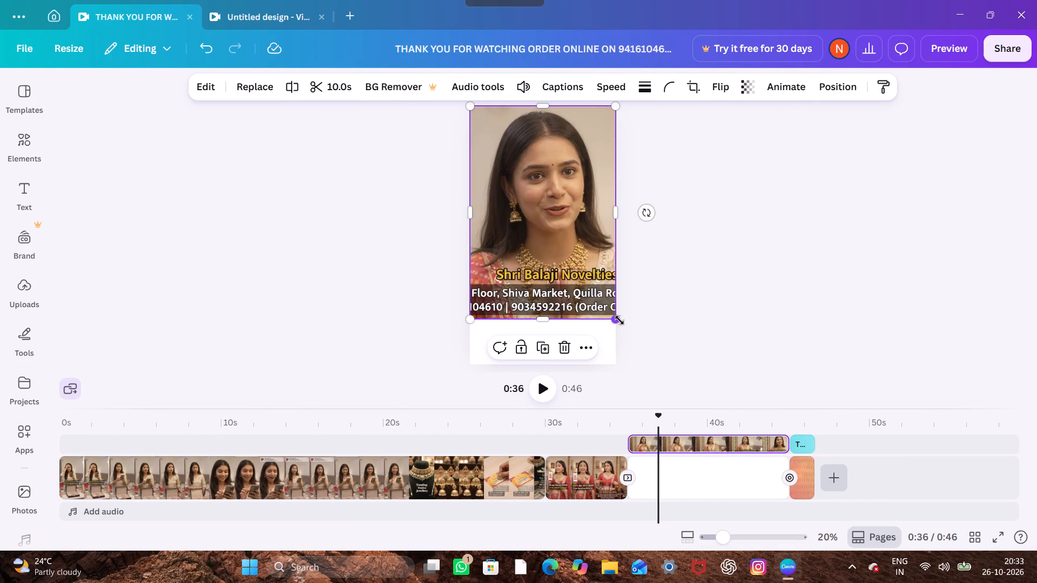
left_click_drag(619, 320, 569, 285)
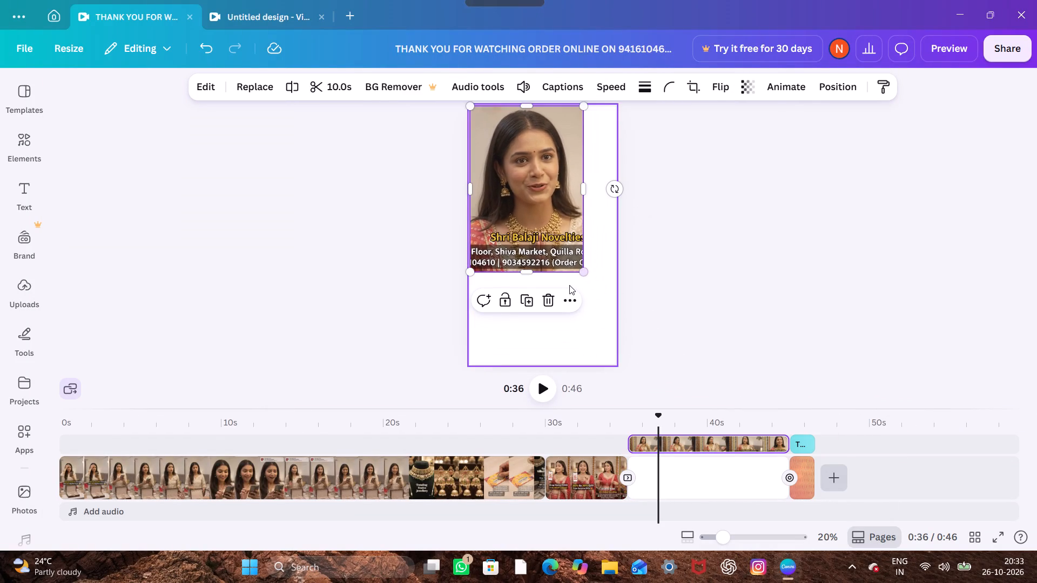
left_click_drag(585, 185, 609, 188)
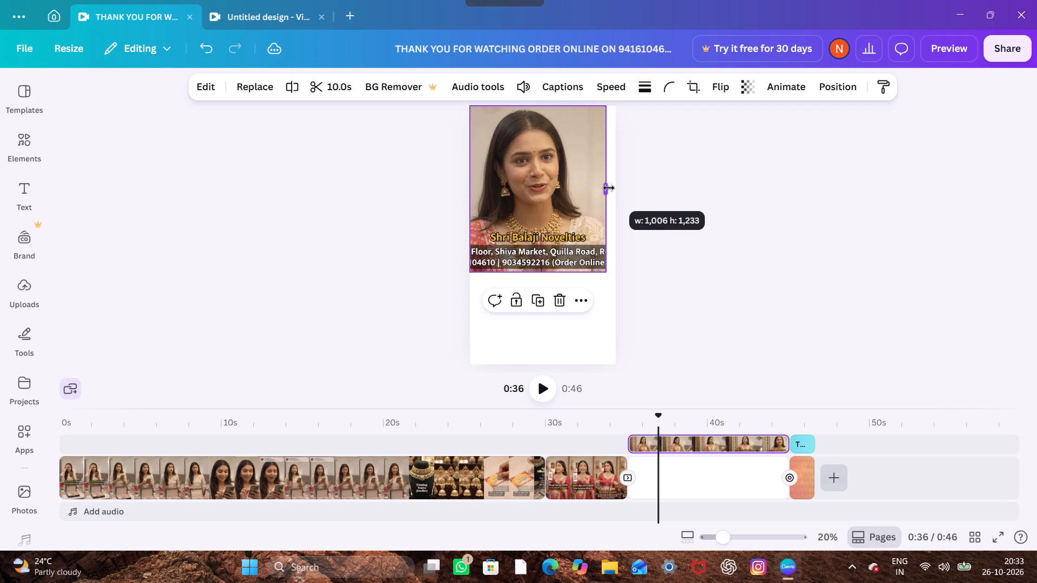
left_click_drag(609, 188, 617, 195)
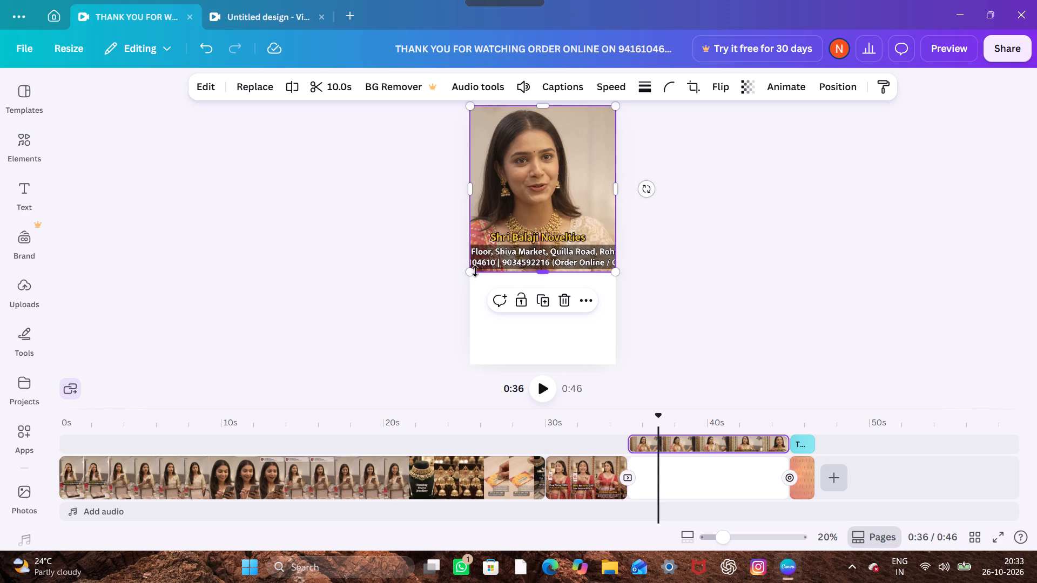
Shrink the presenter video further, extend its frame sideways and align it to span the page's full width so more caption text shows.
left_click_drag(472, 271, 538, 253)
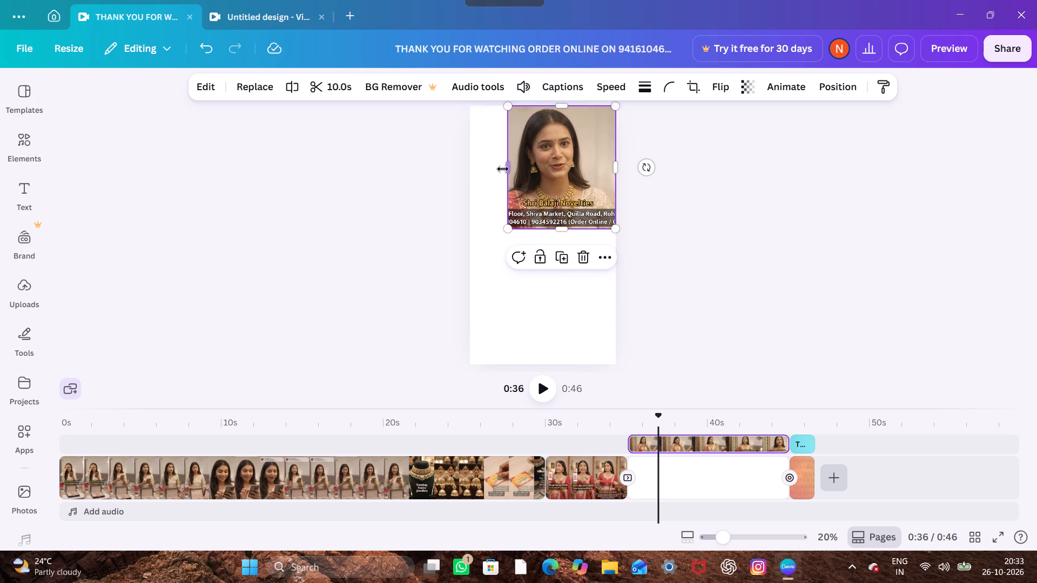
left_click_drag(503, 166, 476, 172)
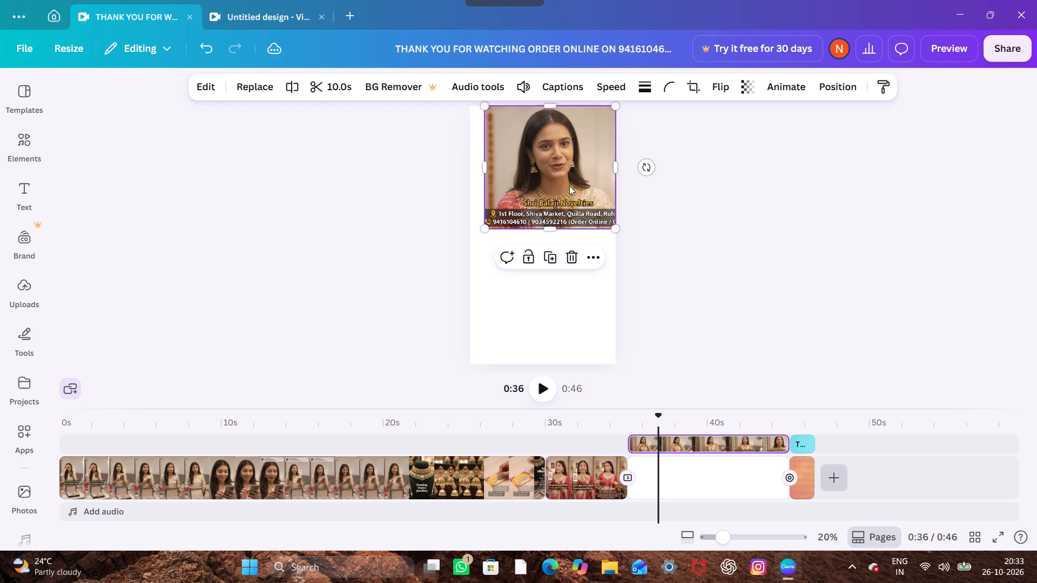
left_click_drag(564, 184, 562, 184)
left_click_drag(562, 184, 550, 187)
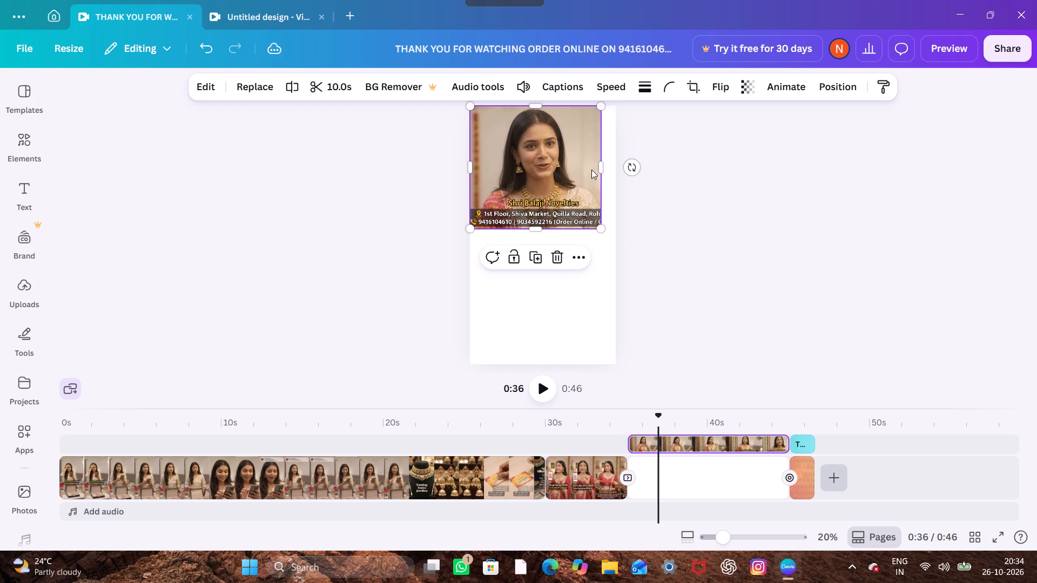
left_click_drag(597, 166, 611, 166)
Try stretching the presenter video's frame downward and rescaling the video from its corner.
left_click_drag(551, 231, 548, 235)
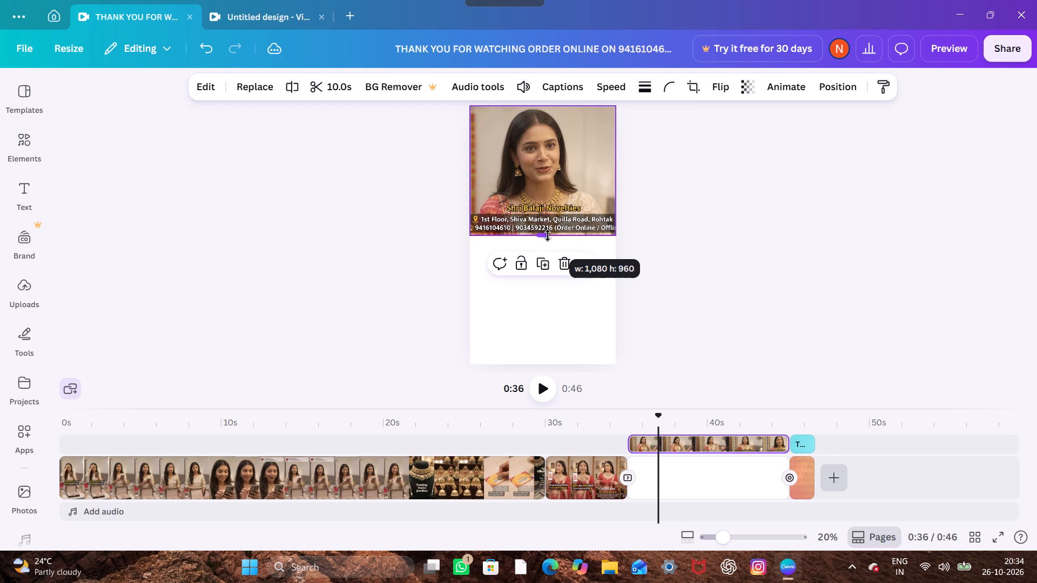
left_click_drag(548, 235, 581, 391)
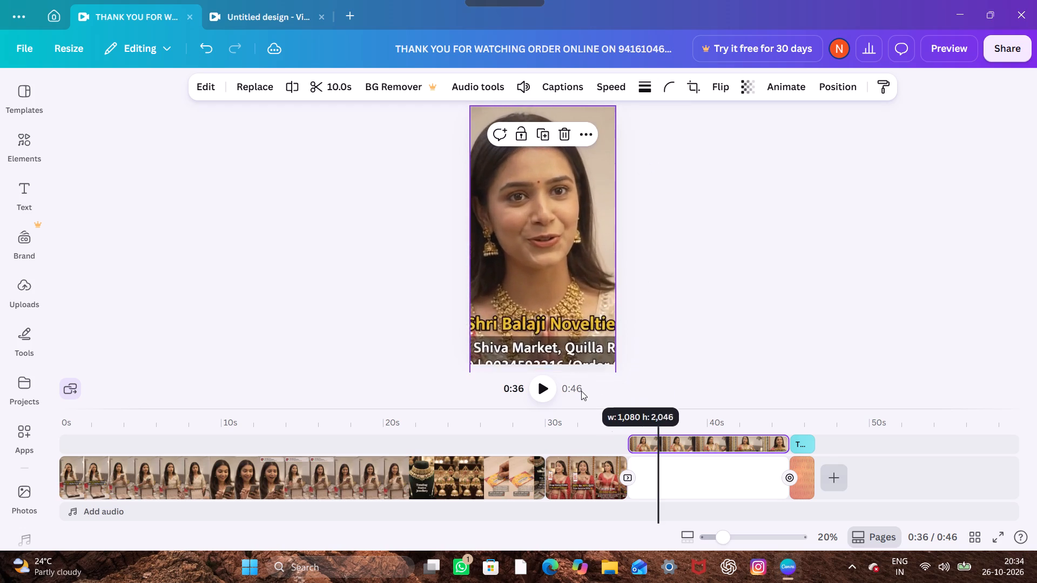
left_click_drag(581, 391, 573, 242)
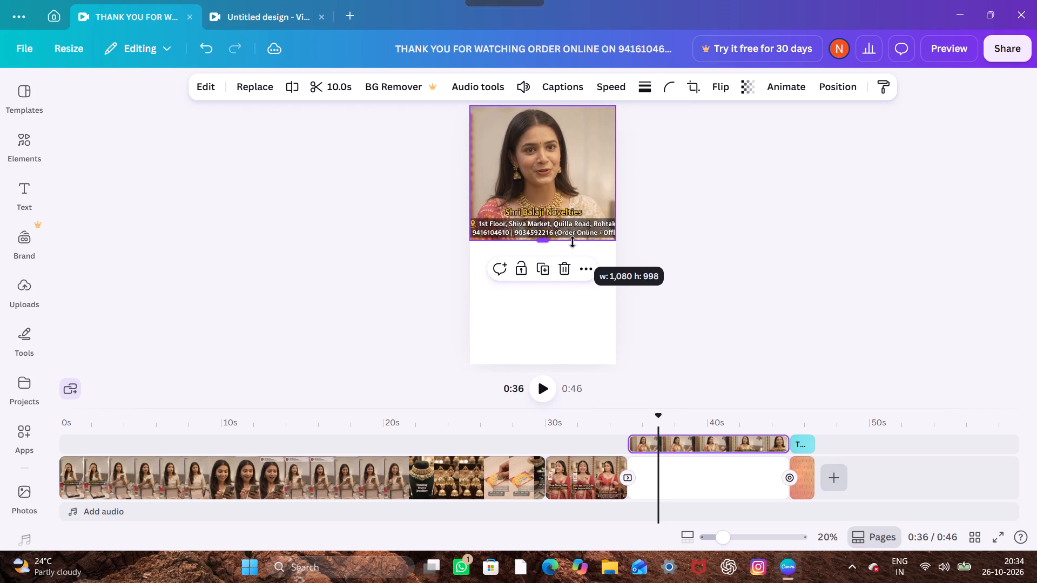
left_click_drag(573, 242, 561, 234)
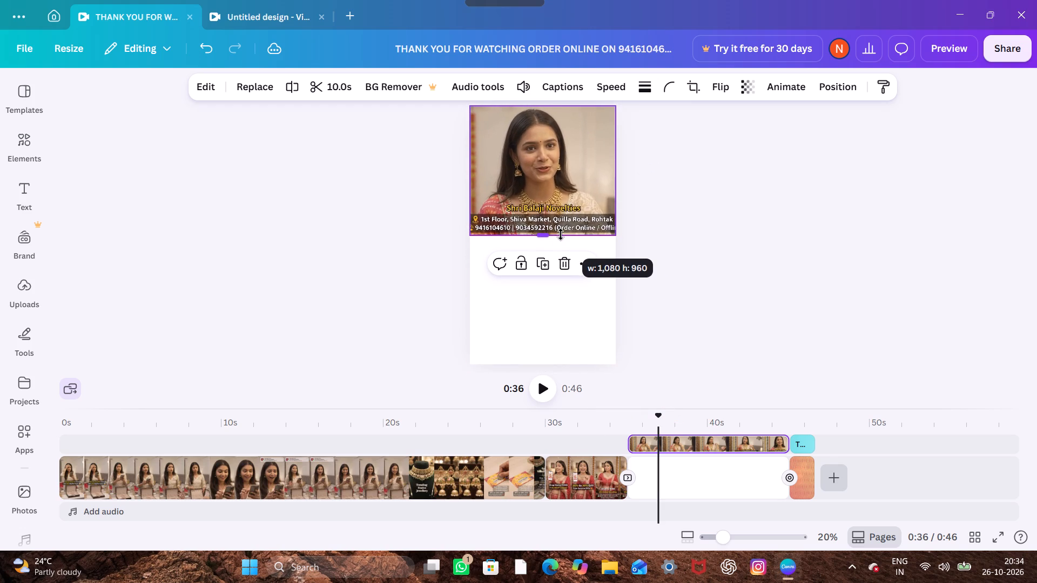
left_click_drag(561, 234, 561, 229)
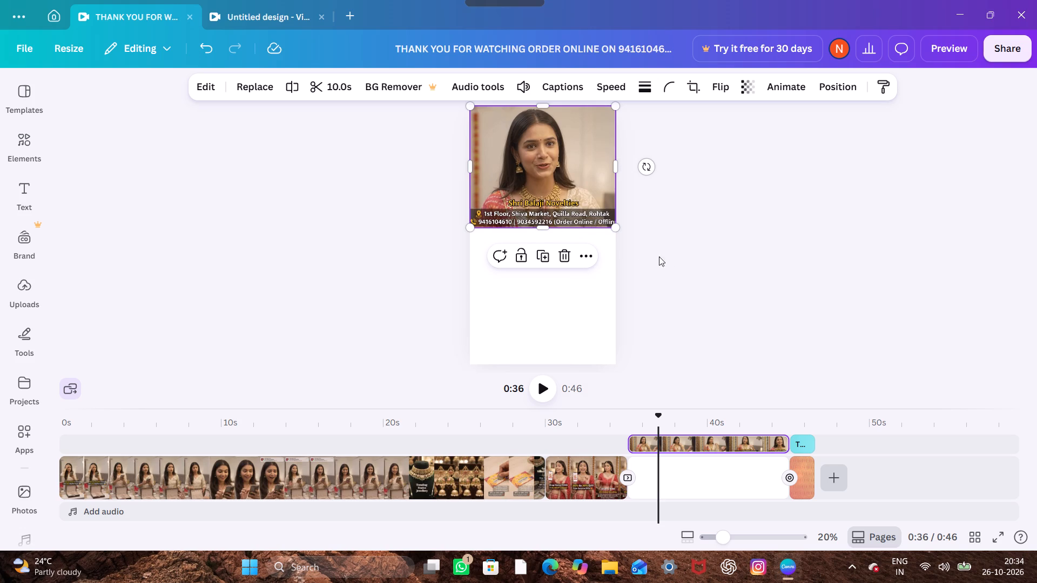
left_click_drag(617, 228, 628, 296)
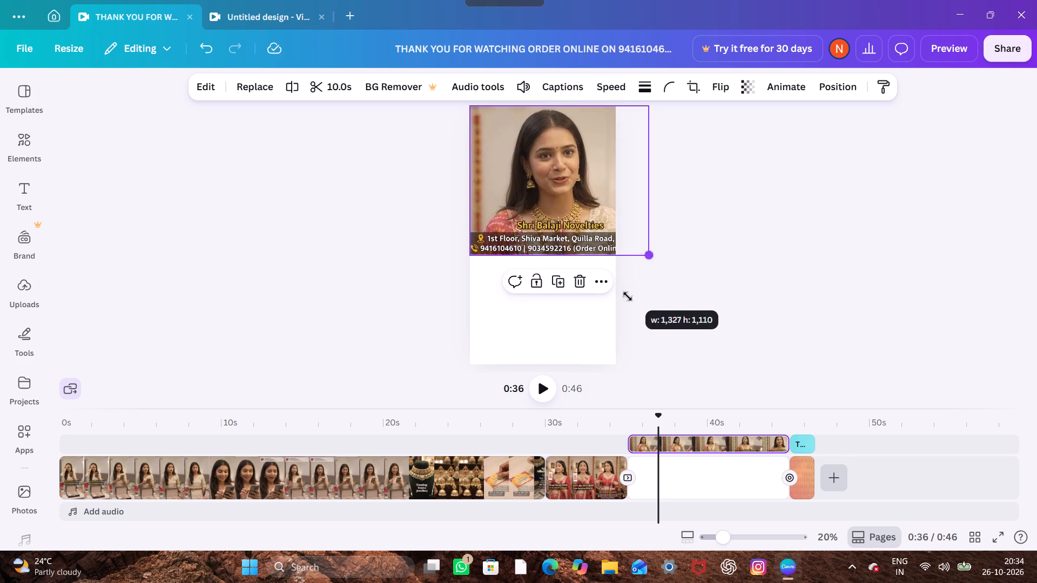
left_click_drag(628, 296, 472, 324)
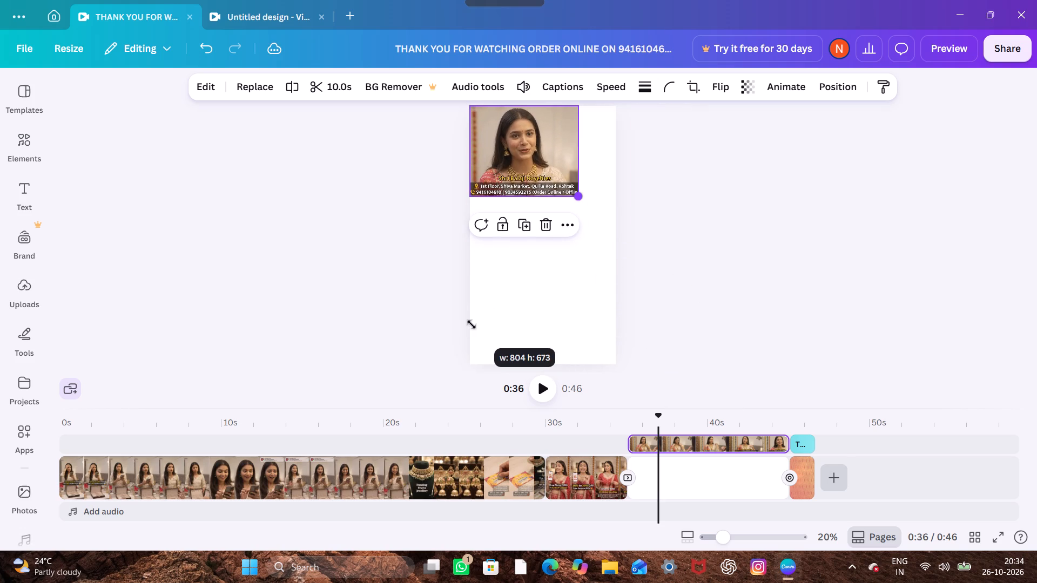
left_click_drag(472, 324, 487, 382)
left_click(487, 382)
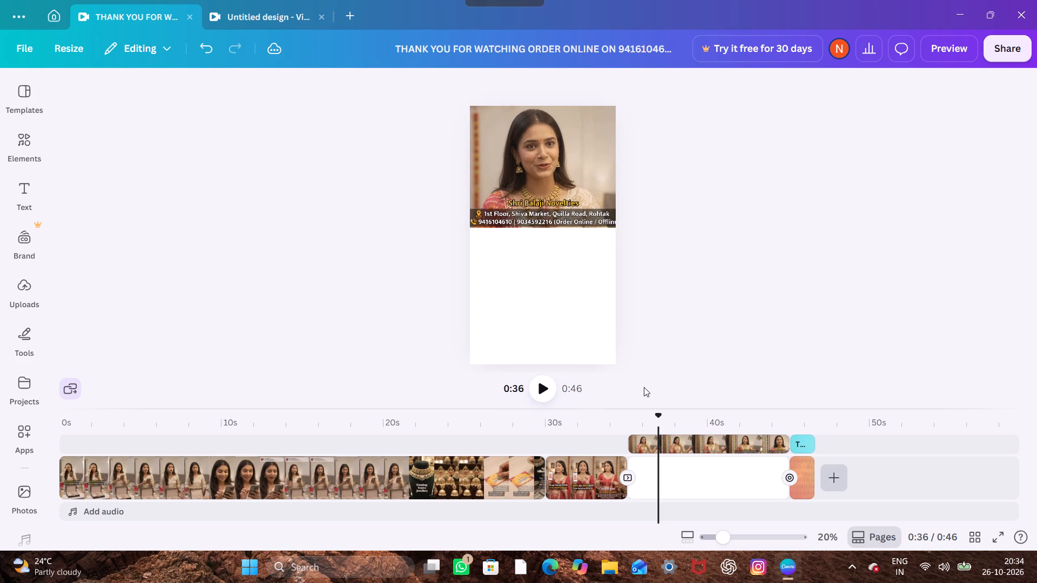
Play the reel from about 0:31 to the end to review the refitted presenter scene.
left_click(568, 448)
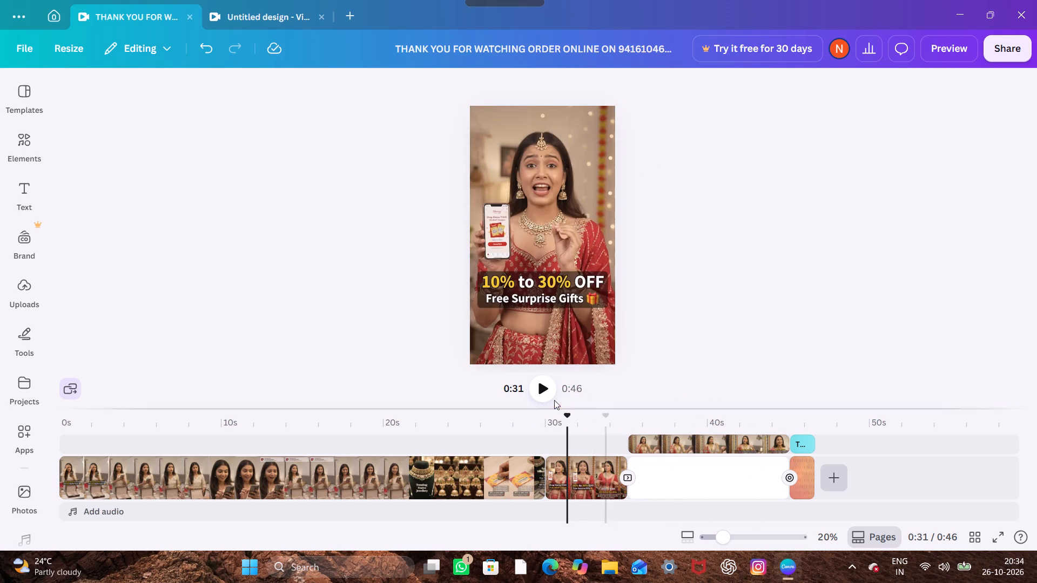
left_click(547, 388)
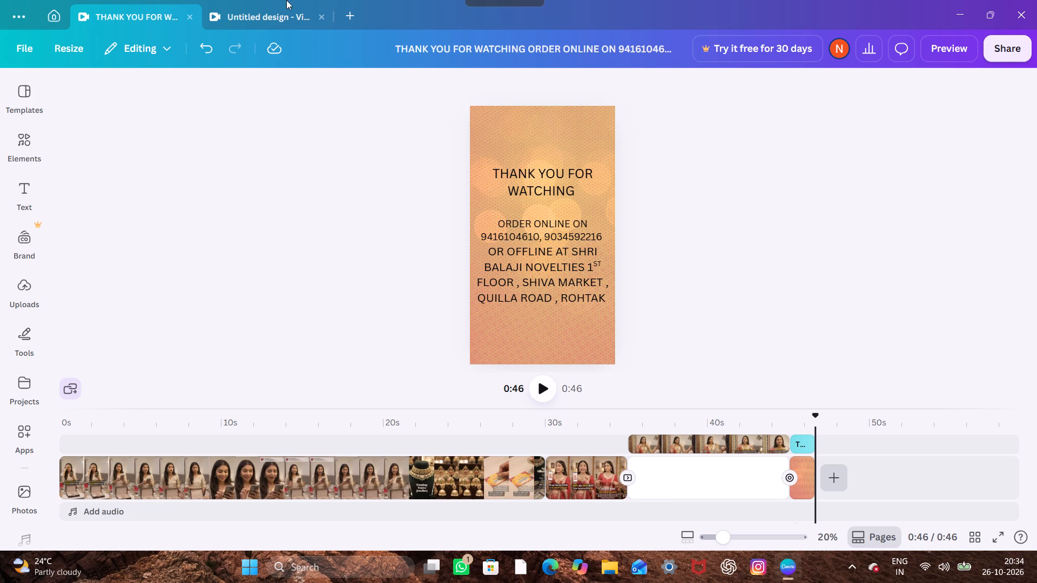
Switch to the Untitled design and play its video from about 0:06.
left_click(232, 4)
left_click(232, 19)
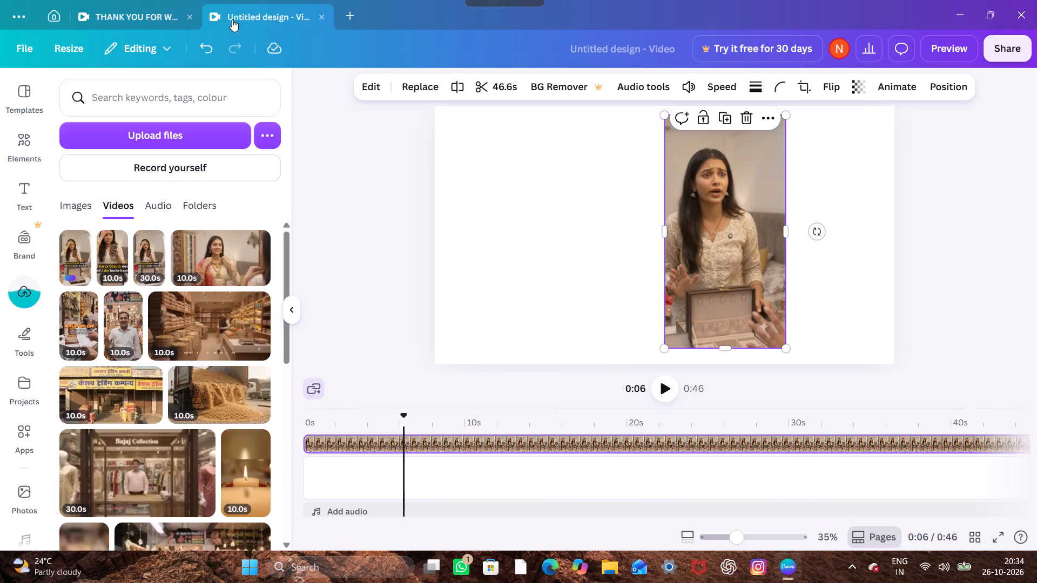
left_click(662, 386)
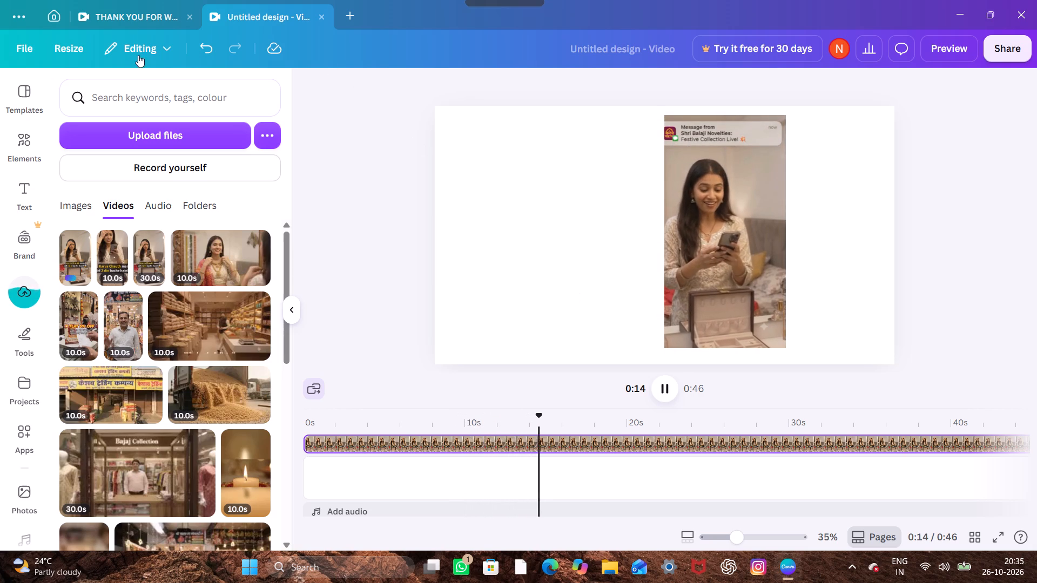
Step back through the Untitled design's edits to the state where the video fills the landscape page as its background.
left_click(207, 44)
left_click(207, 44)
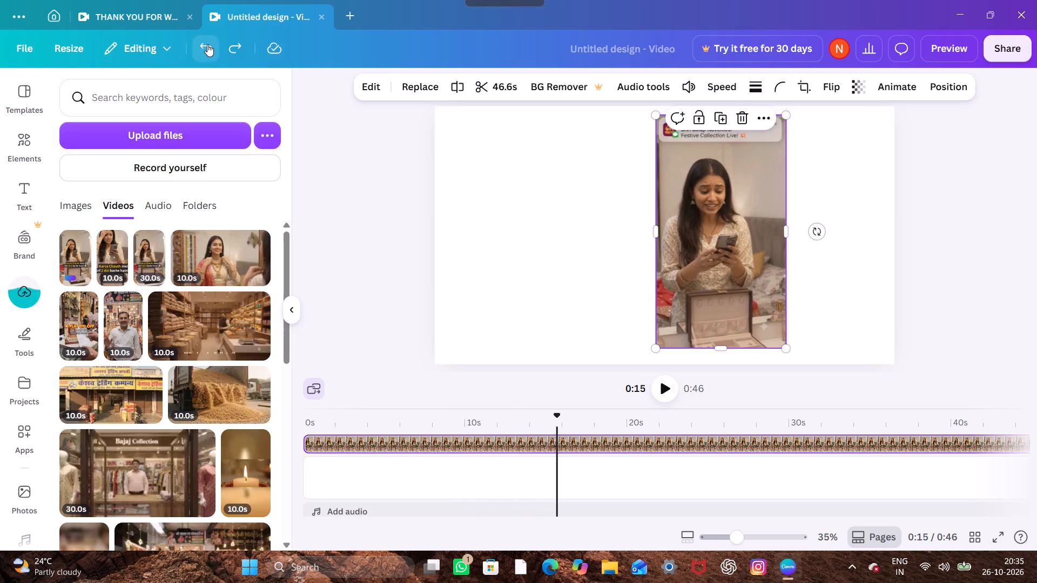
triple_click(207, 44)
triple_click(207, 44)
triple_click(207, 44)
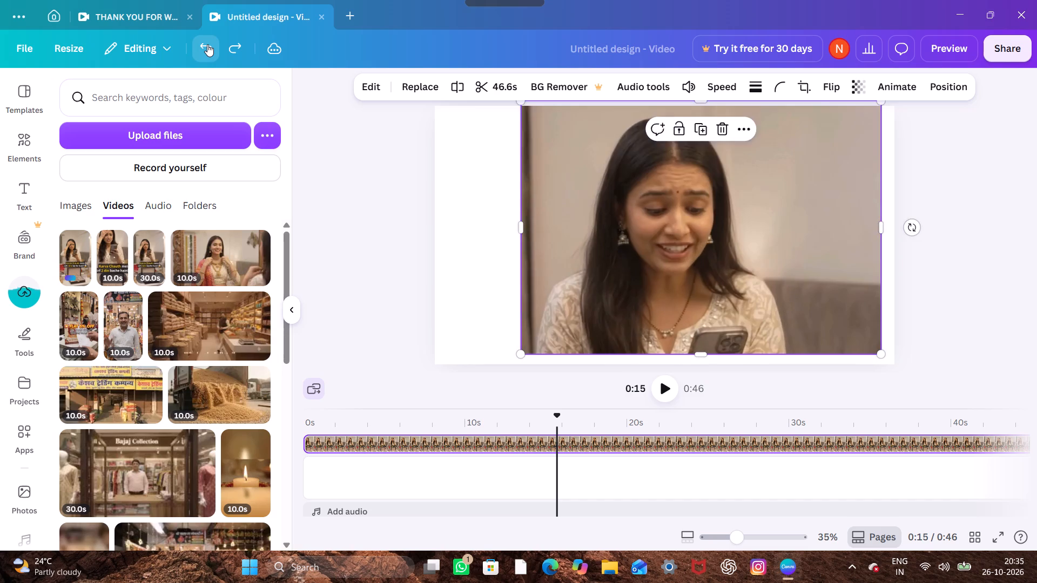
left_click(207, 44)
left_click(207, 44)
left_click(207, 44)
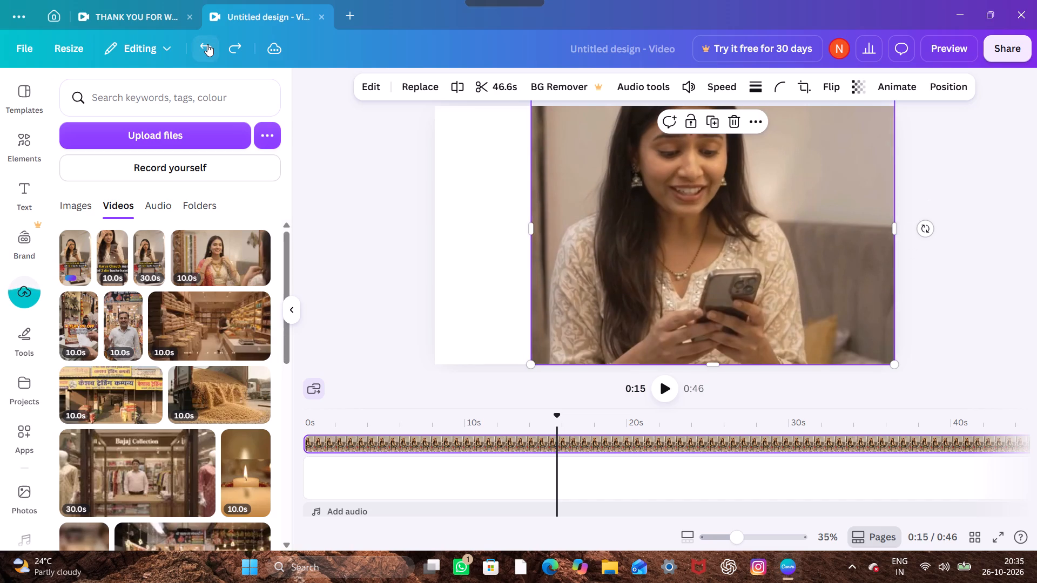
triple_click(207, 44)
double_click(207, 44)
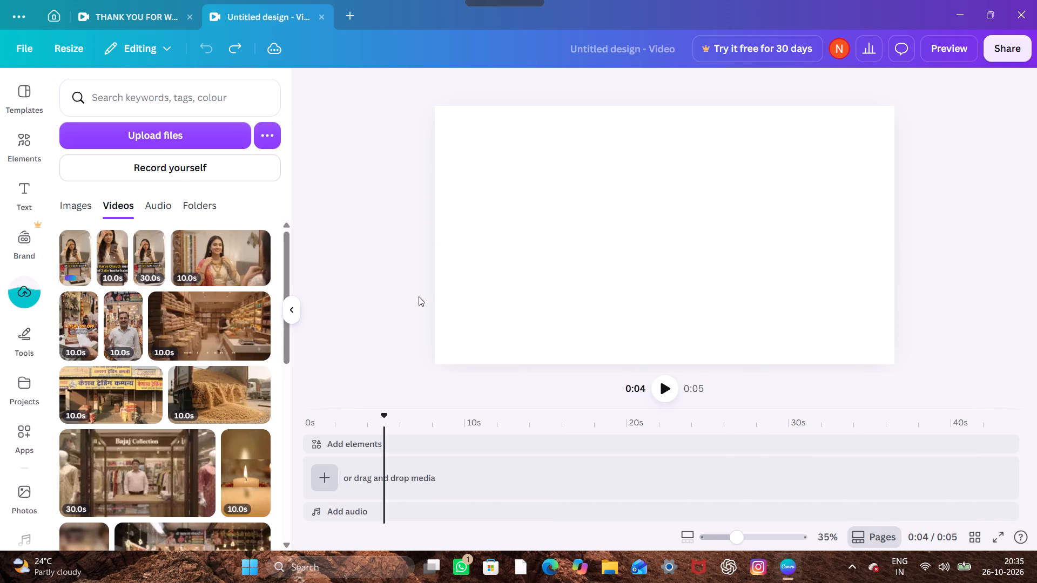
left_click(230, 53)
left_click(230, 53)
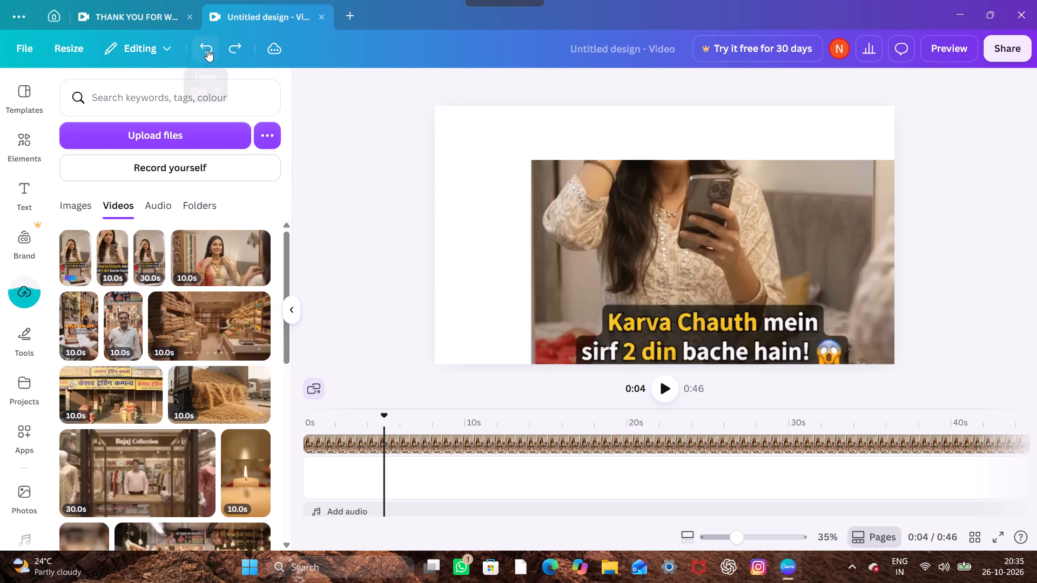
left_click(207, 50)
Play the restored full-page video from its early section and again from about 0:36 to check its framing.
left_click(669, 379)
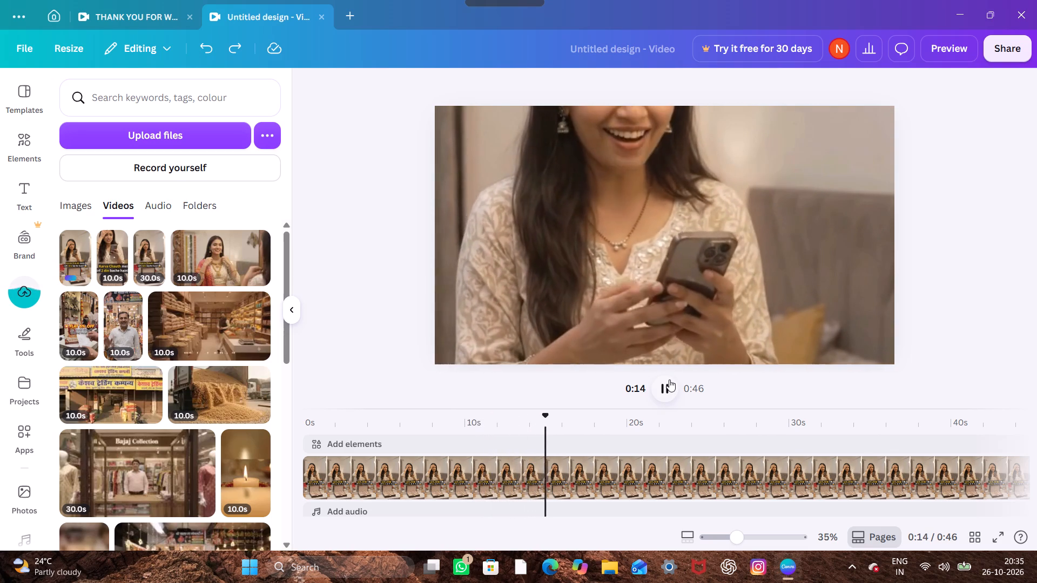
scroll(792, 457, "left", 5)
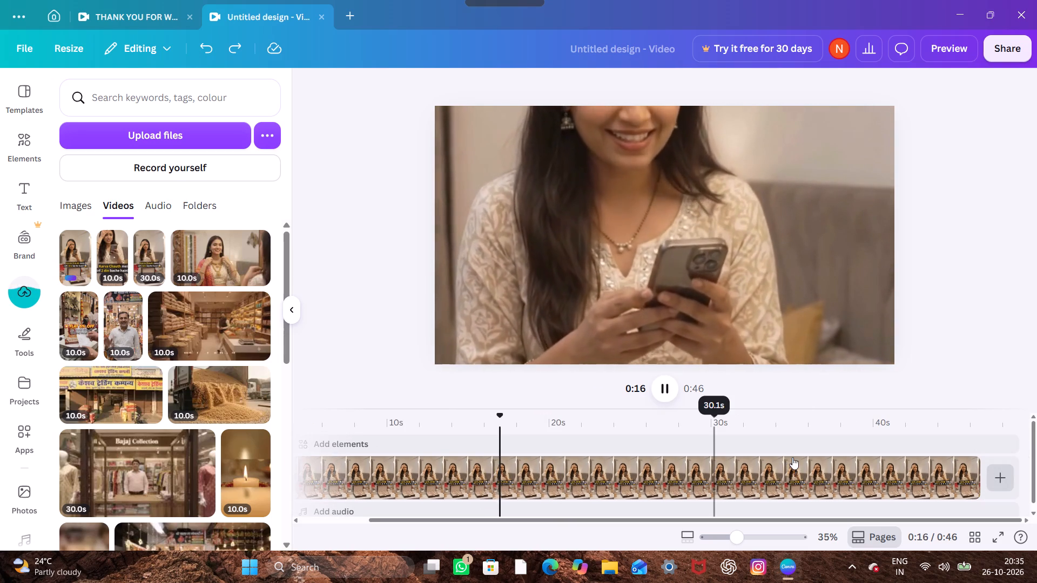
left_click(817, 463)
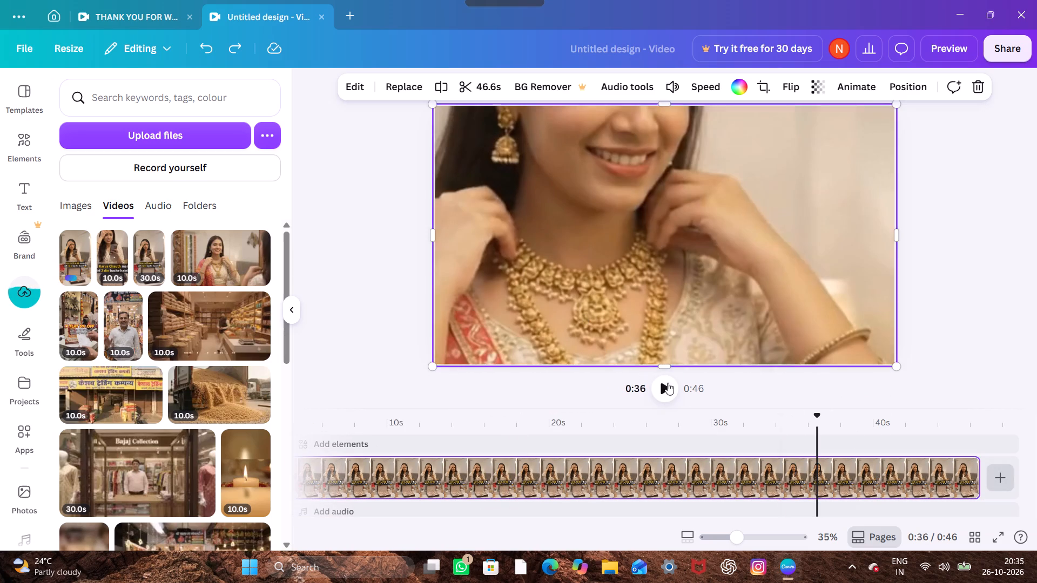
left_click(668, 394)
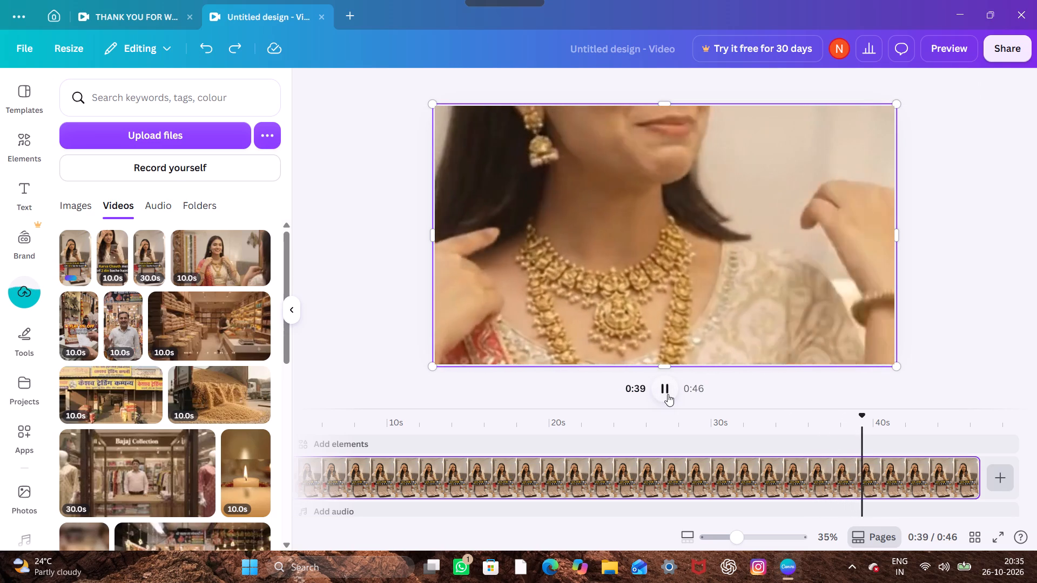
Return to the THANK YOU FOR WATCHING reel and play the presenter scene from about 0:36.
left_click(96, 0)
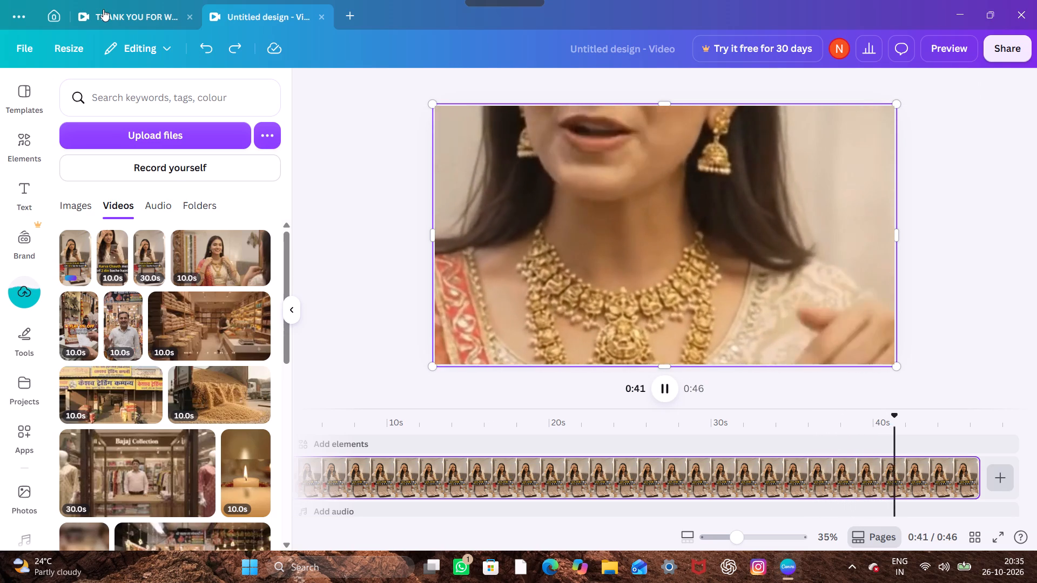
left_click(103, 9)
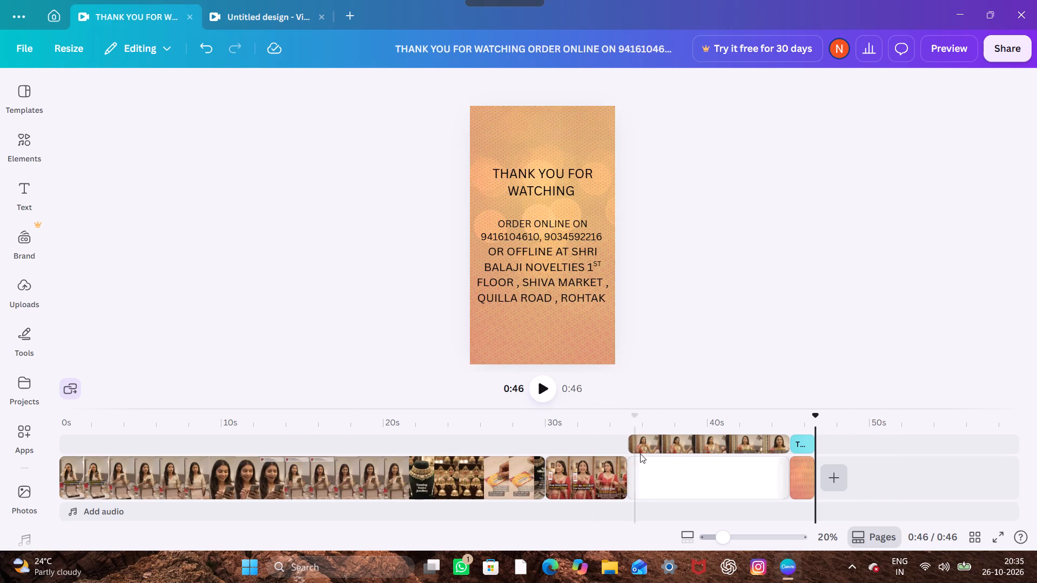
left_click(645, 446)
left_click(553, 381)
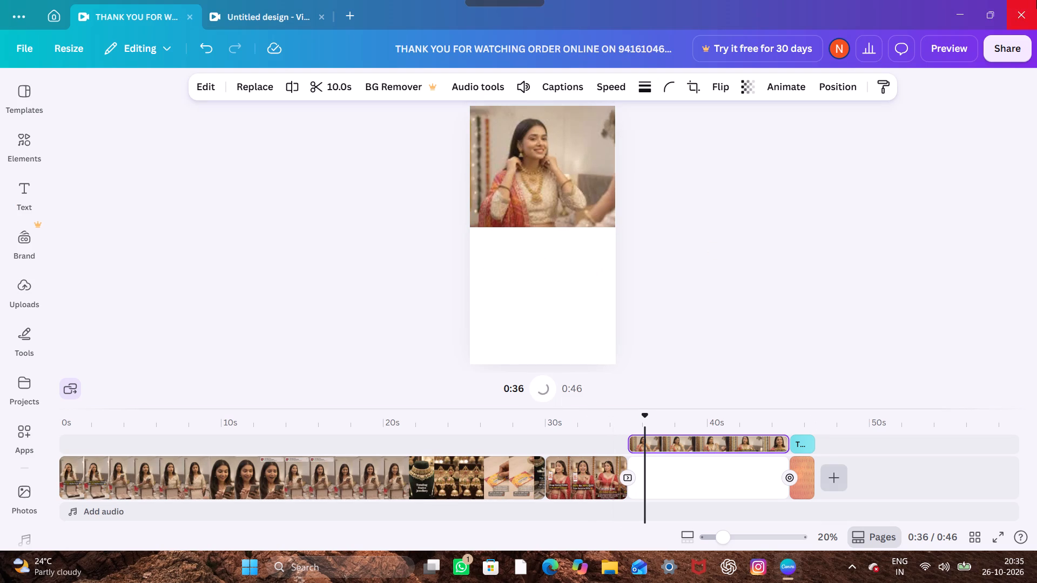
Close the Canva window.
left_click(1036, 0)
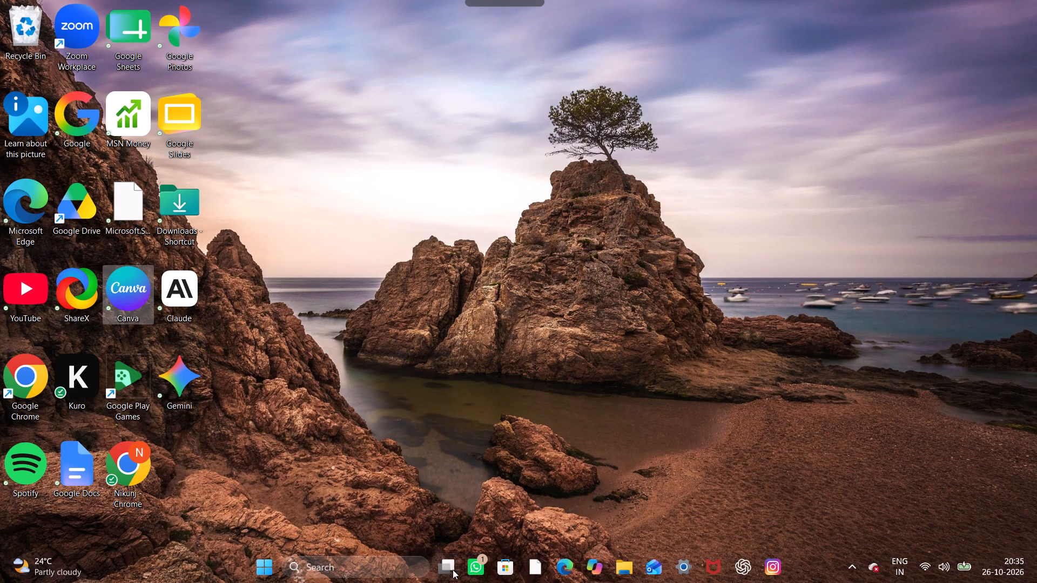
Open File Explorer and copy the recent THANK YOU FOR WATCHING video file stored in Downloads.
left_click(624, 575)
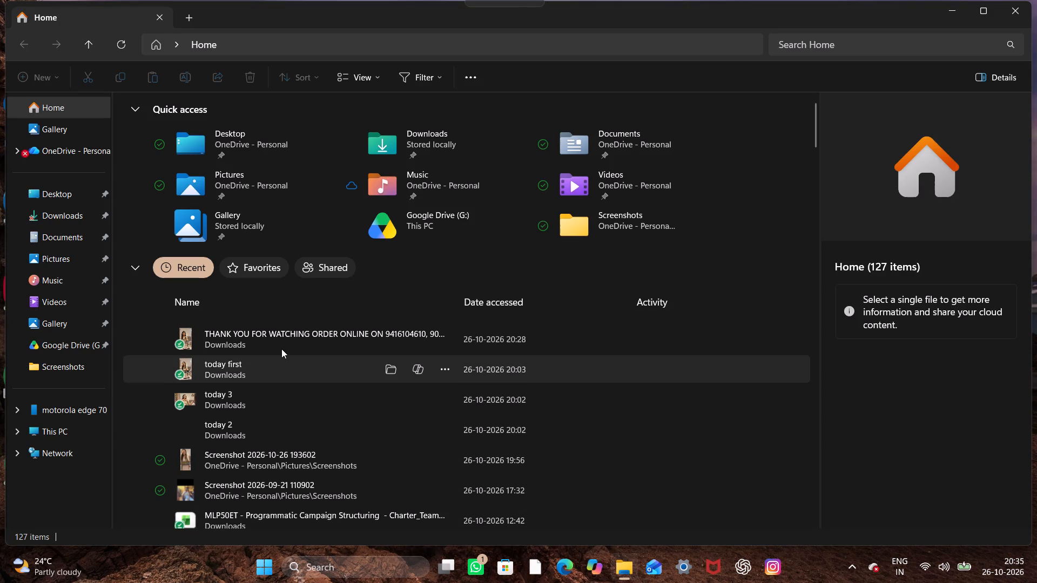
left_click(441, 337)
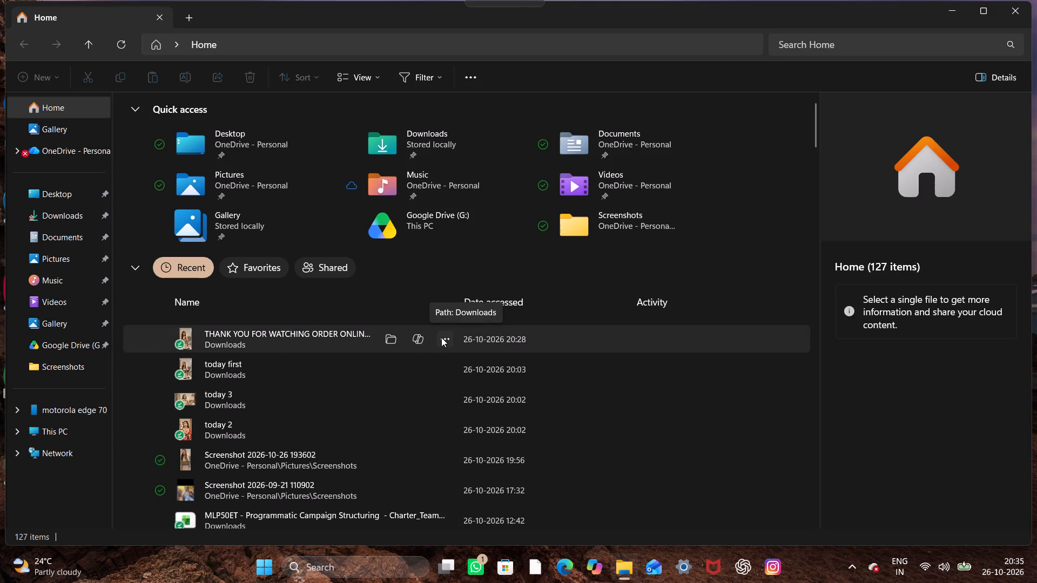
left_click(469, 144)
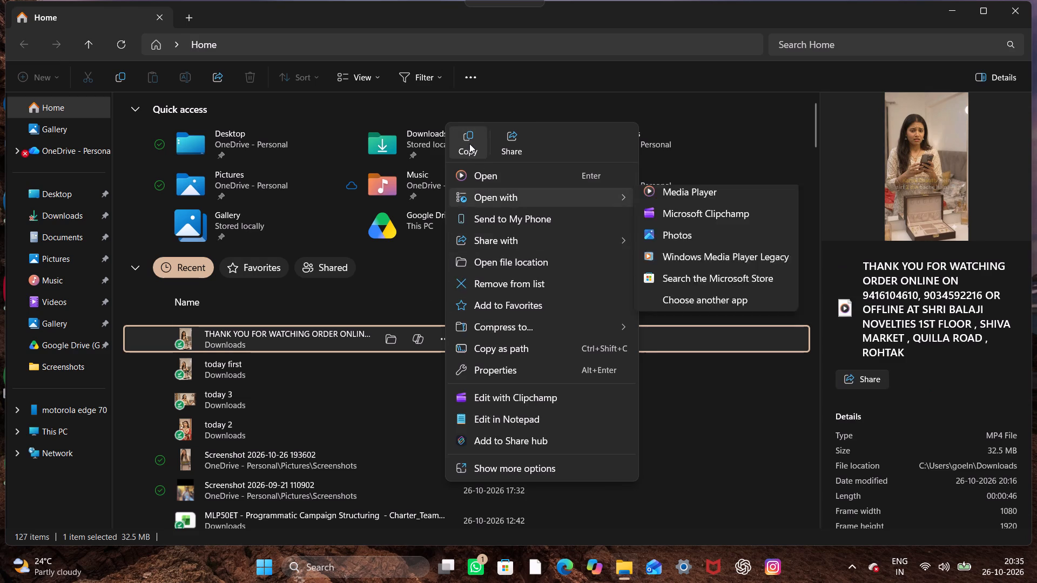
Switch to WhatsApp.
left_click(478, 554)
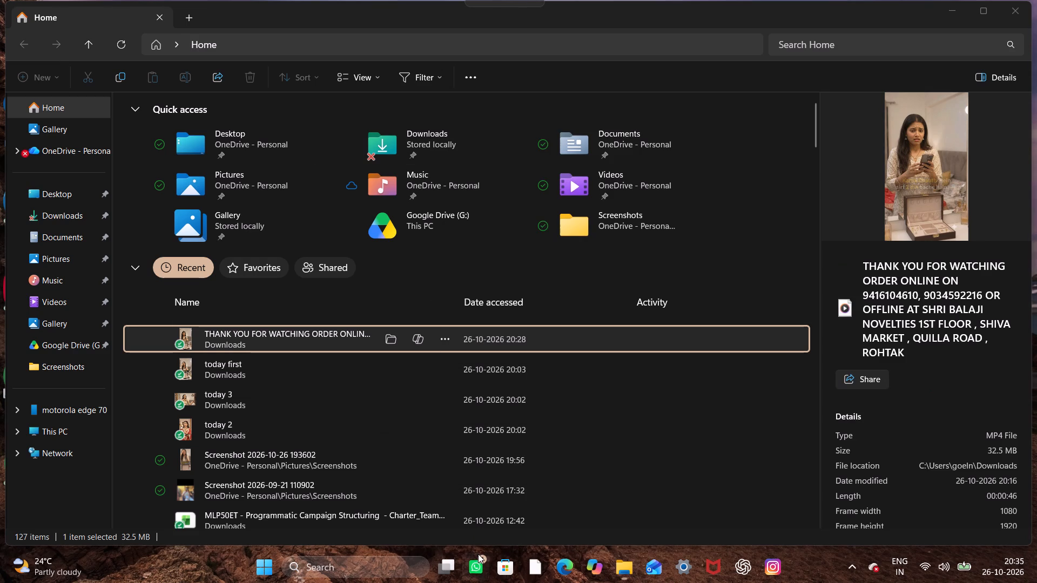
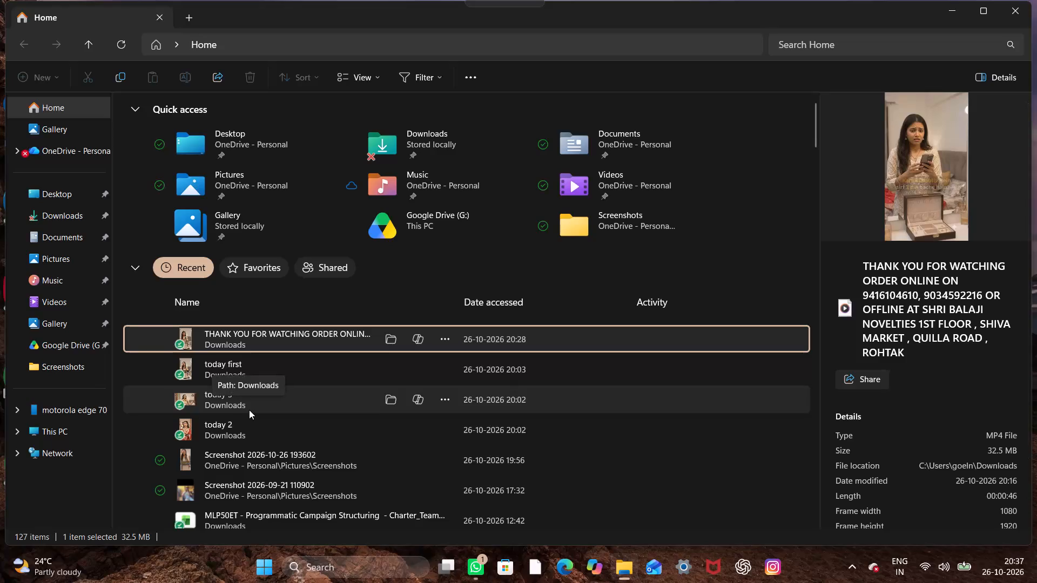
Copy the today 3 video file from the recent files list.
left_click(443, 393)
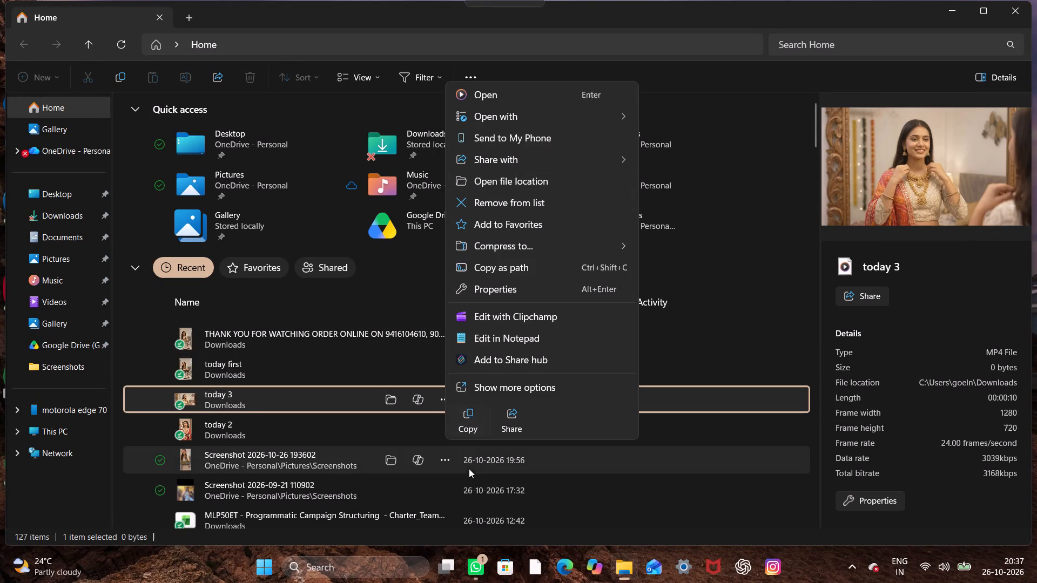
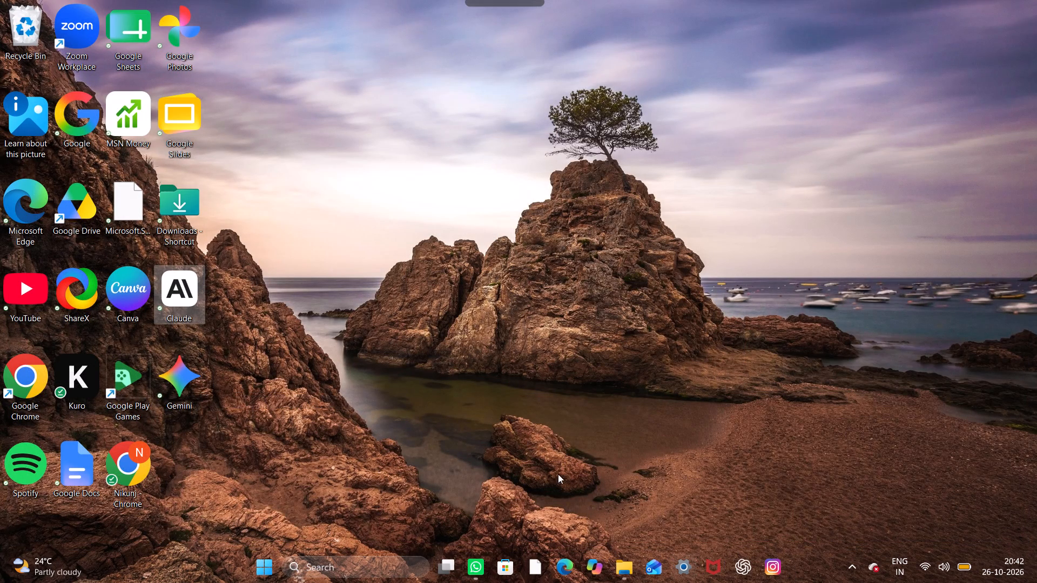
Open Canva from the desktop.
double_click(130, 279)
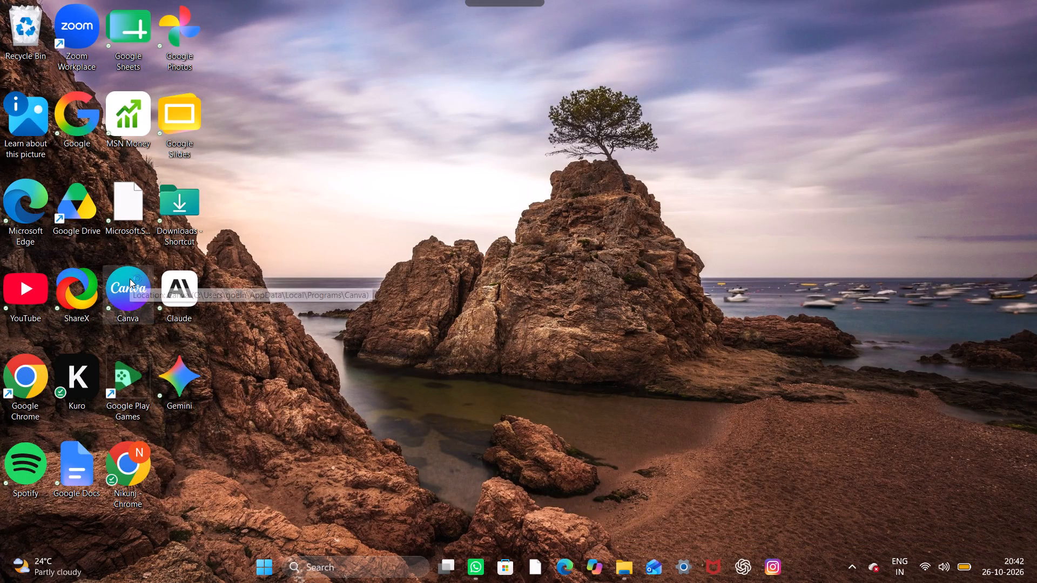
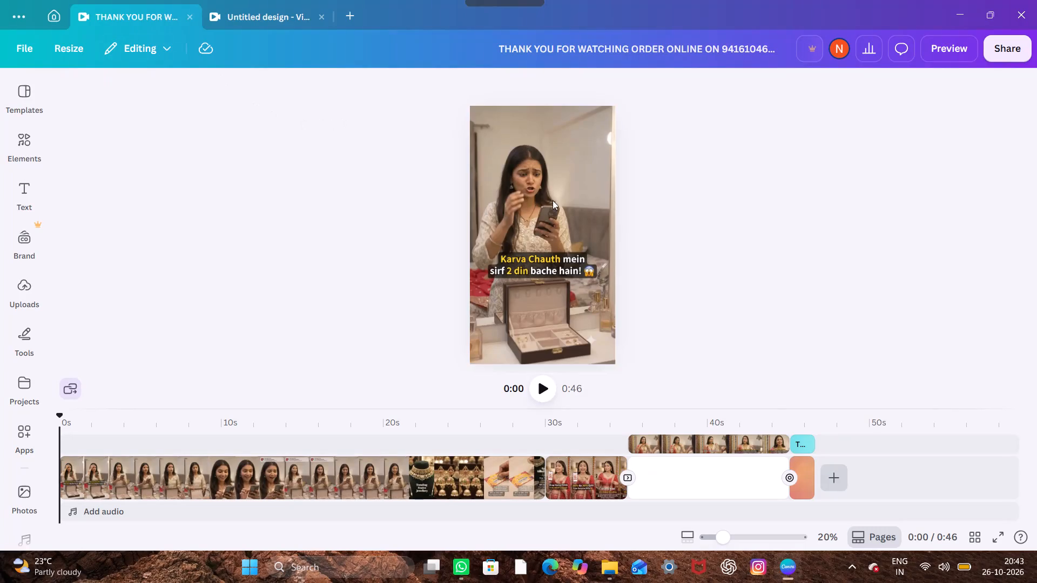
Delete the landscape 10-second jewellery video overlaid on the blank page before the closing thank-you page.
left_click(740, 454)
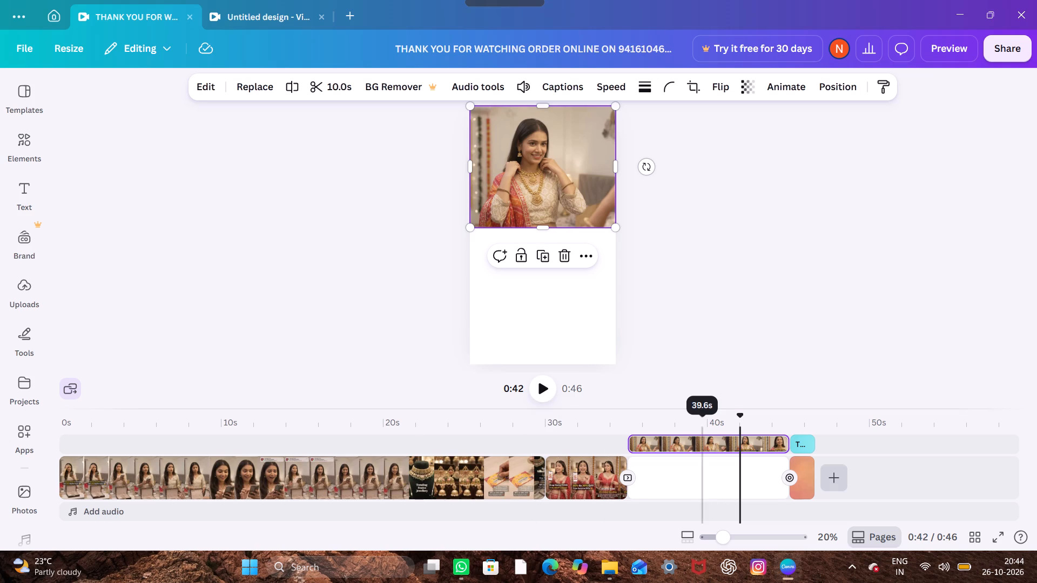
left_click(675, 440)
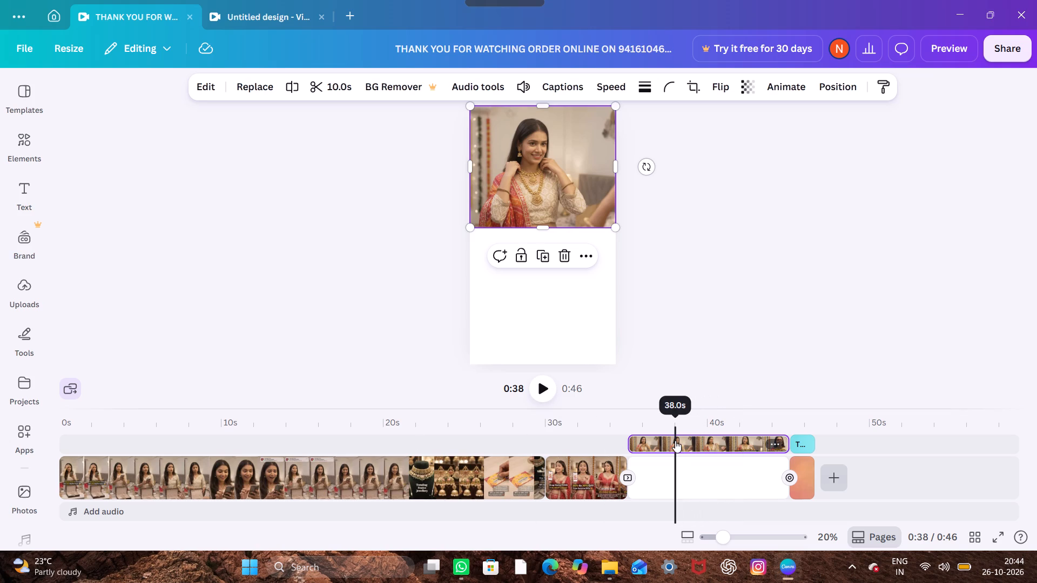
key("Delete")
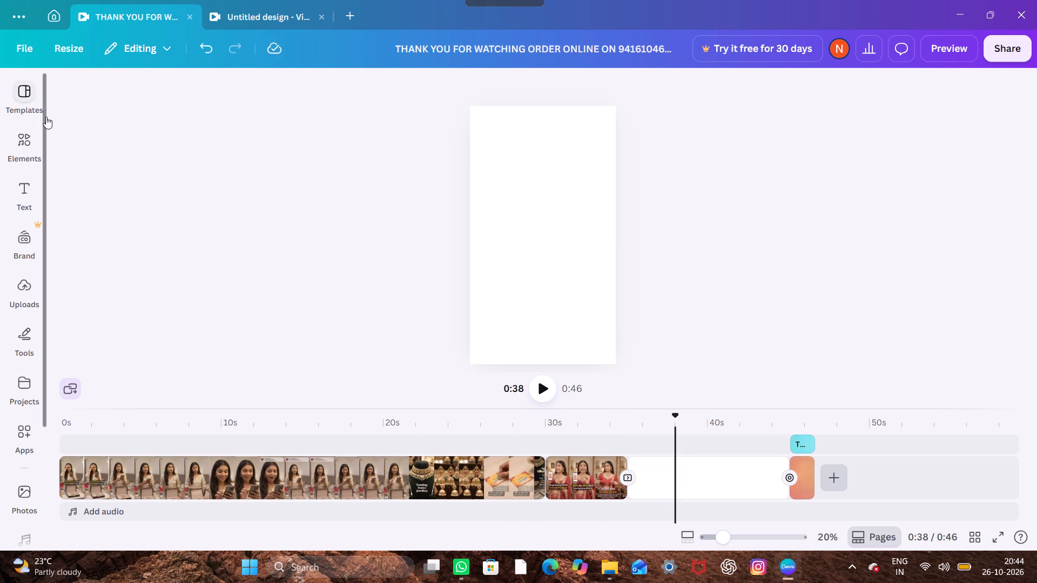
Upload the today_3_9x16 video from the Downloads folder to the design's uploads.
left_click(26, 289)
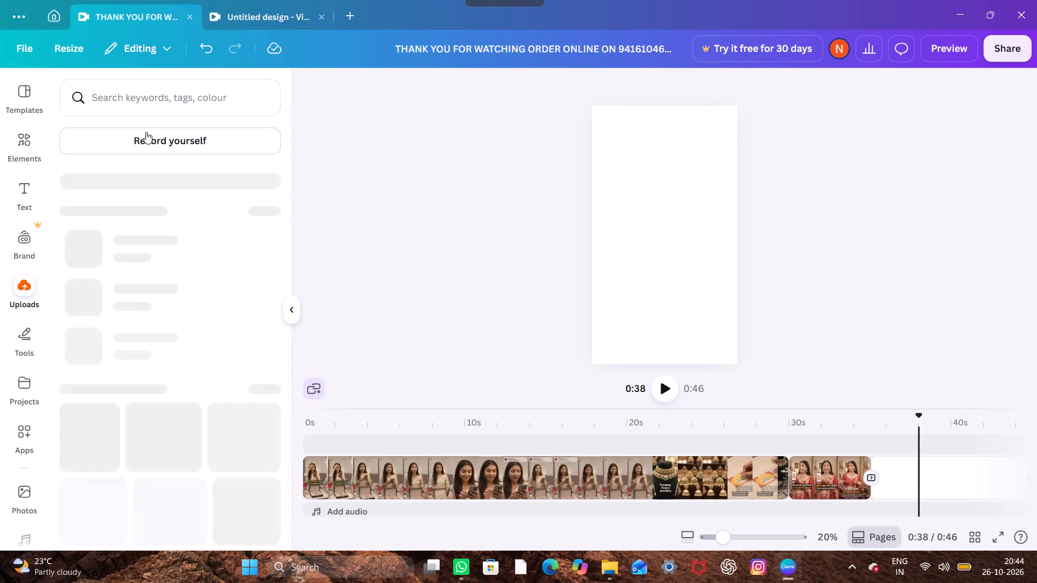
left_click(143, 132)
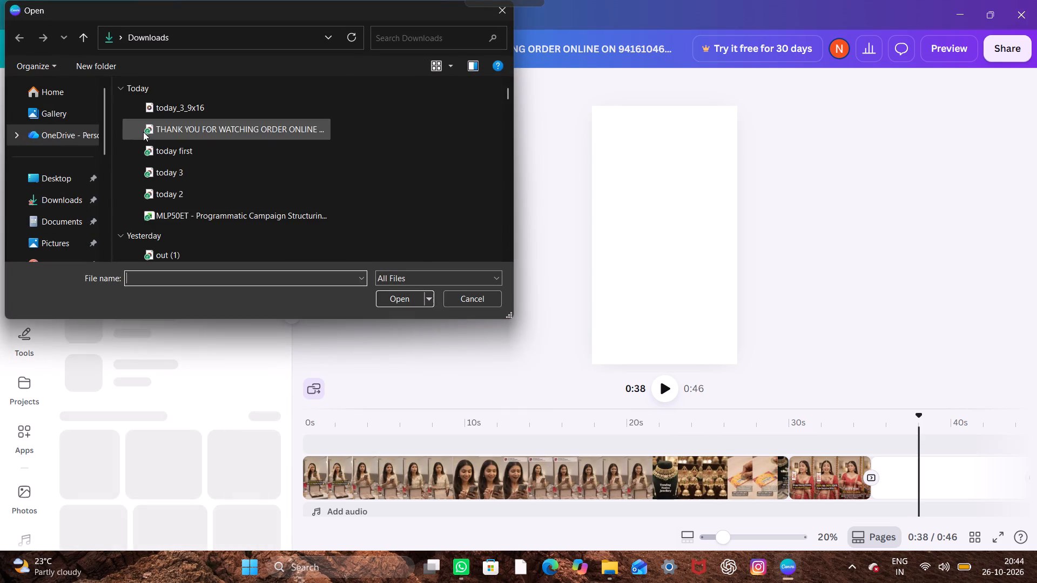
left_click(171, 112)
left_click(393, 303)
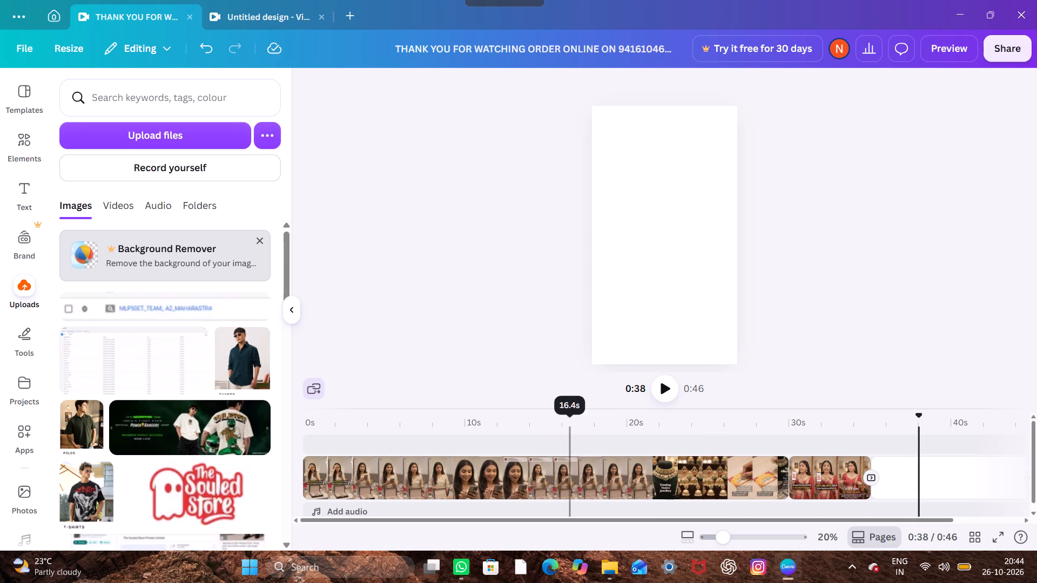
Delete the blank white 10-second page from the timeline, just before the closing thank-you page.
scroll(563, 416, "left", 1)
scroll(900, 399, "left", 3)
scroll(919, 498, "left", 3)
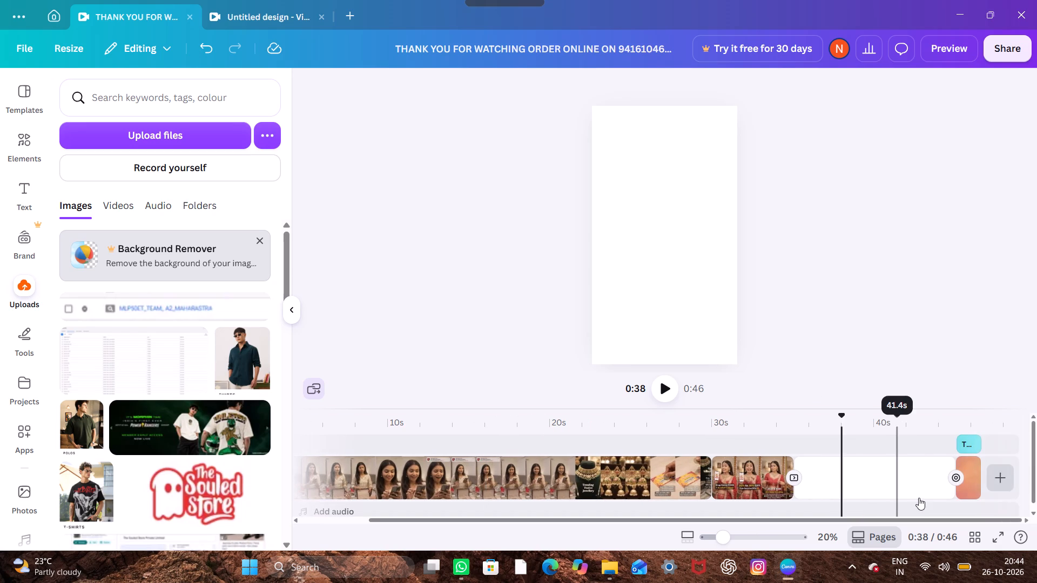
left_click(895, 482)
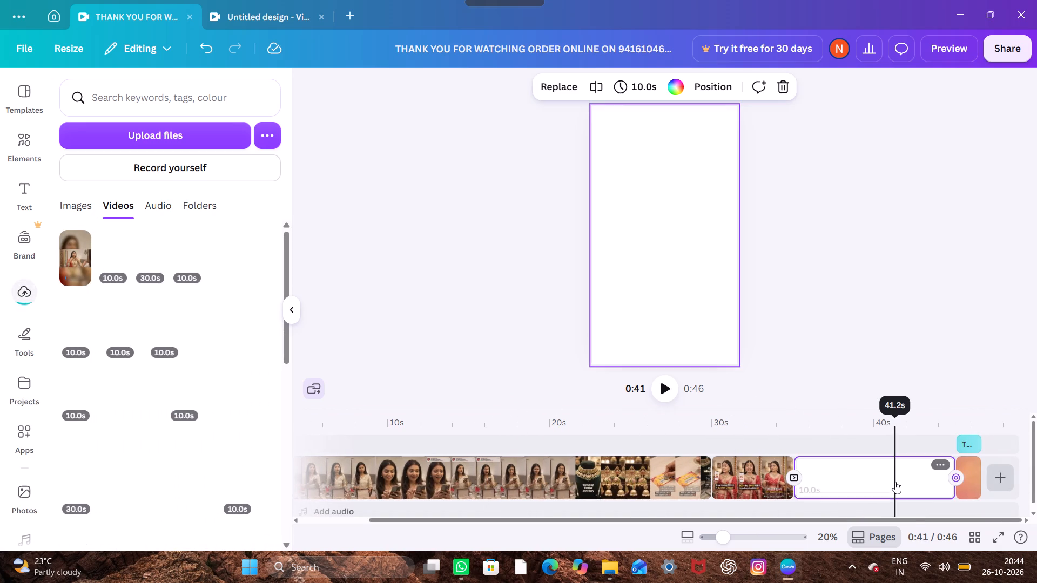
key("Delete")
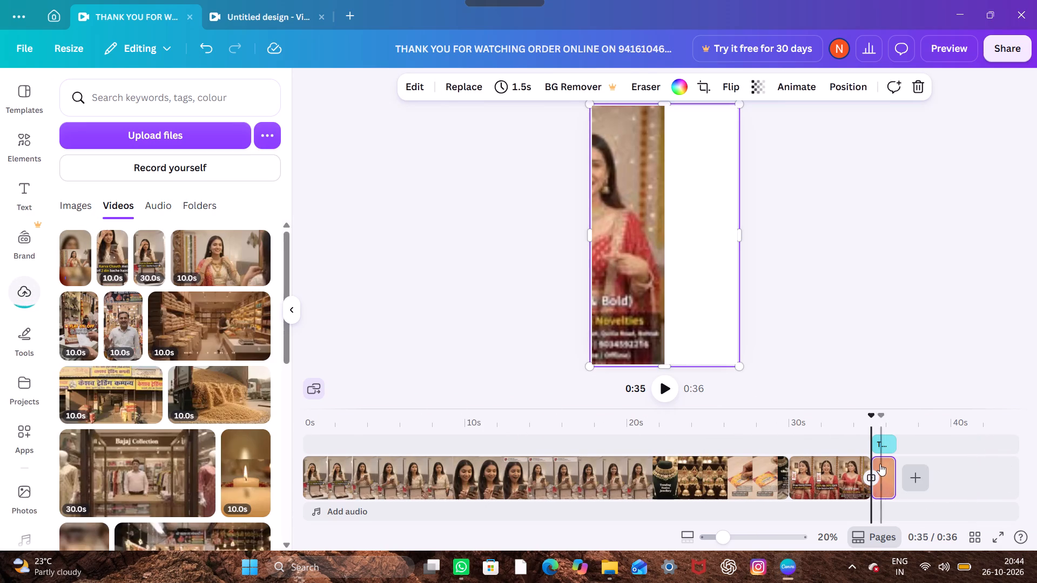
Insert the newly uploaded today_3_9x16 video into the timeline just before the closing thank-you page.
left_click(872, 444)
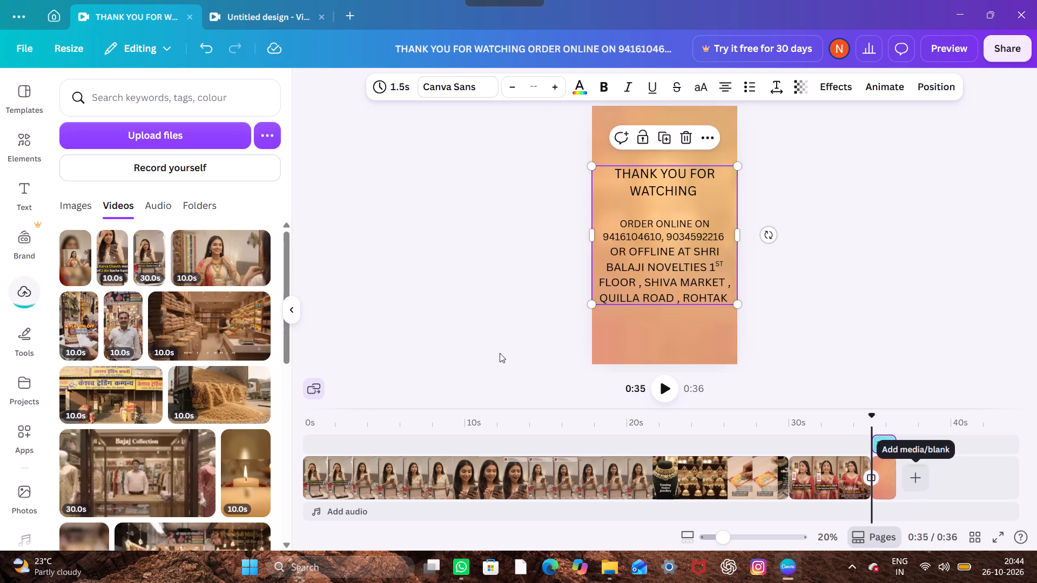
left_click(73, 259)
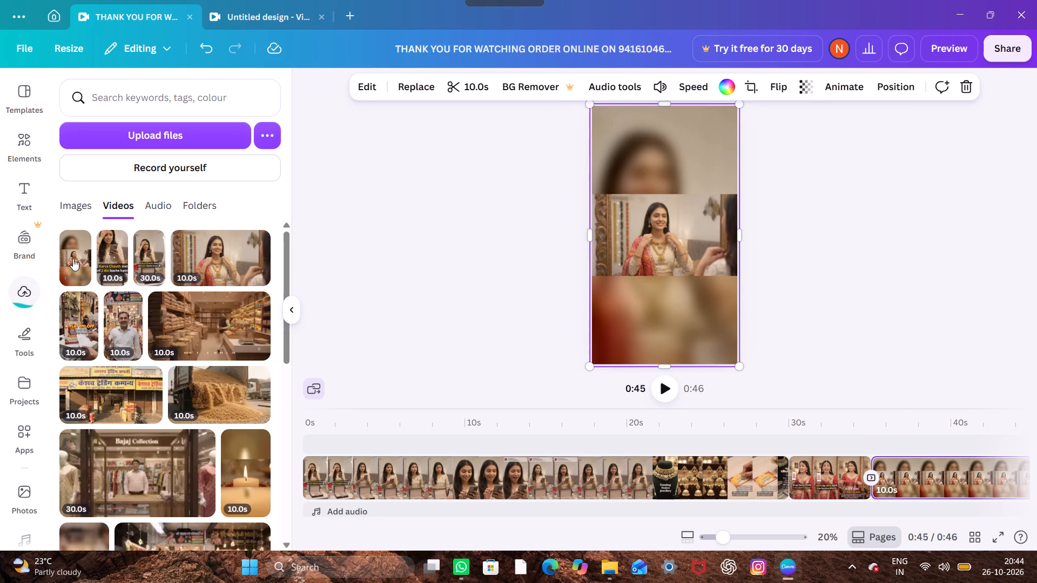
Play the reel around the join after the opening clip, and trim that clip's end to 29.8 s.
left_click(714, 450)
left_click(664, 385)
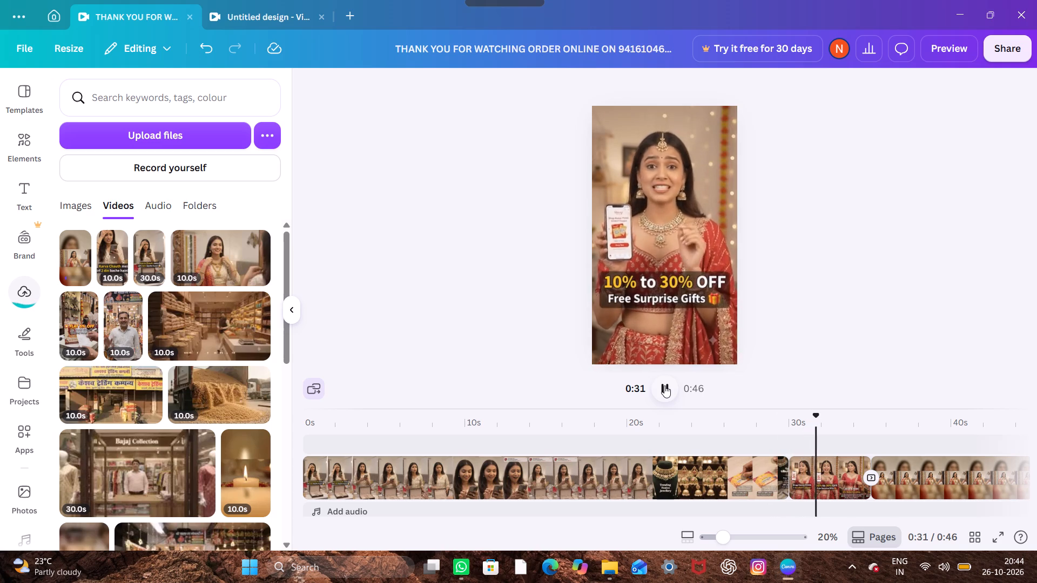
left_click(786, 478)
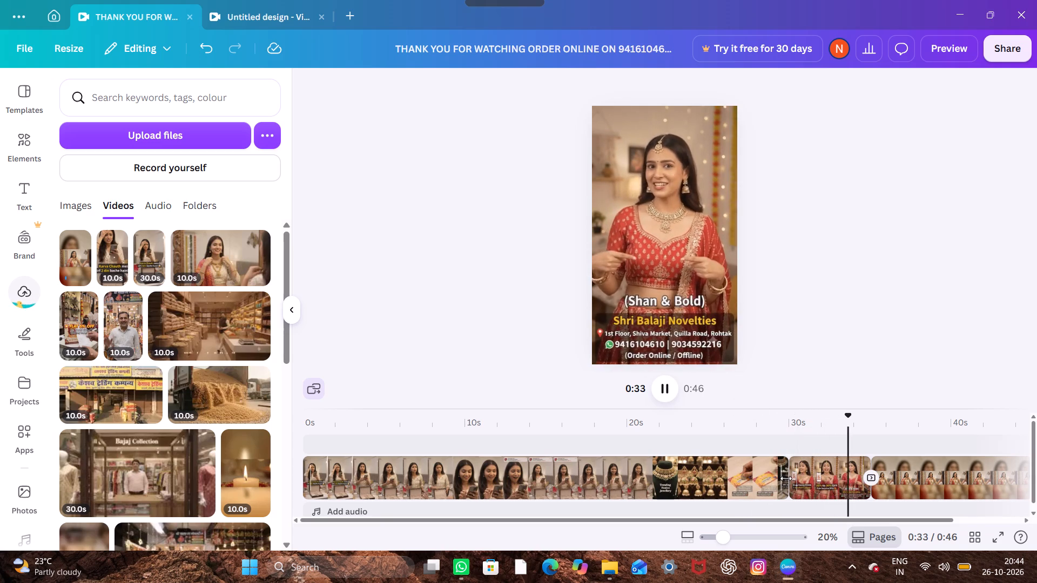
left_click(785, 478)
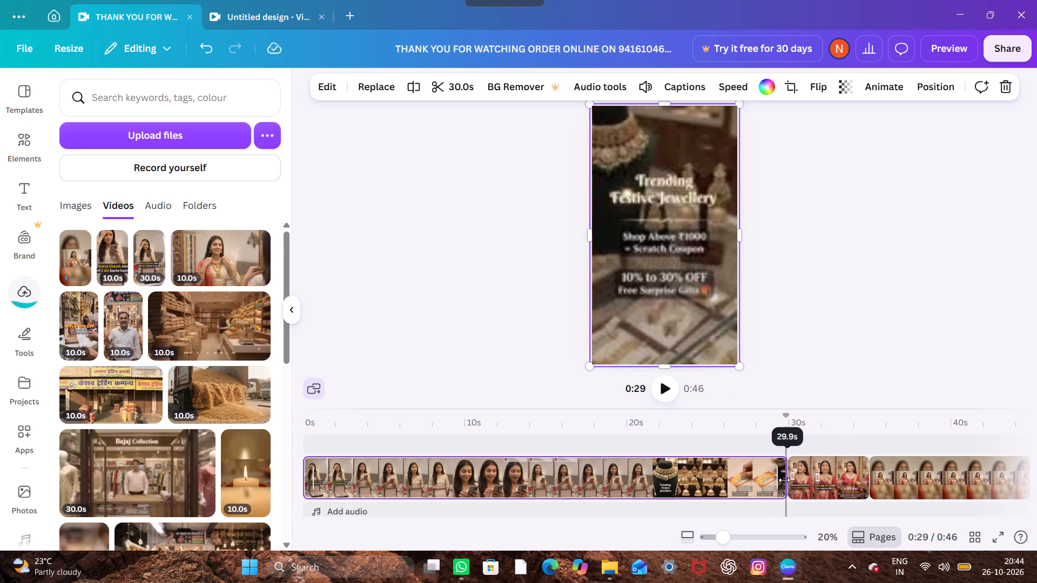
Play the reel across the join between the first two clips, and replay it from about the 1-second mark.
left_click(737, 492)
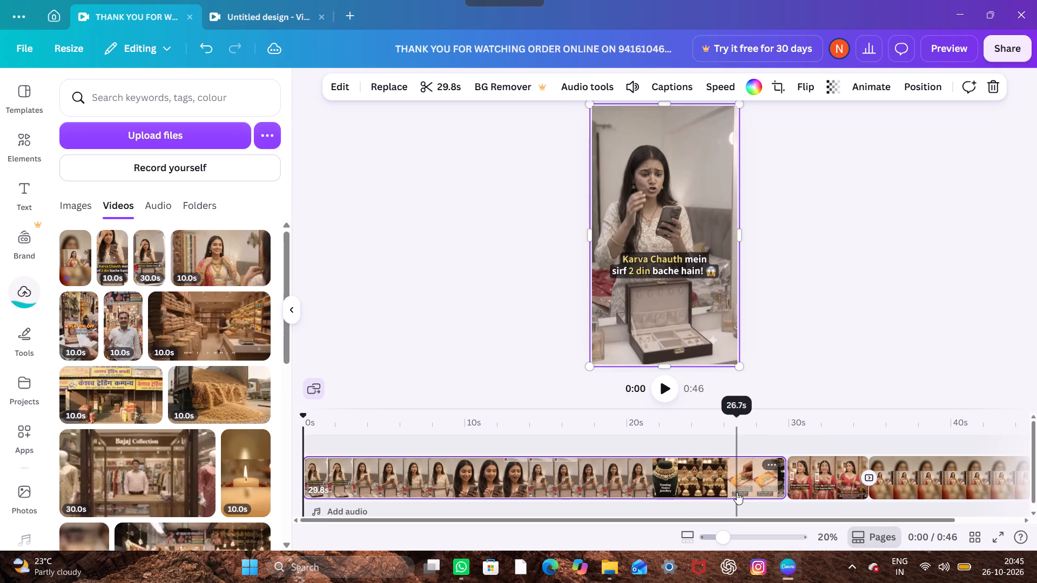
left_click(675, 391)
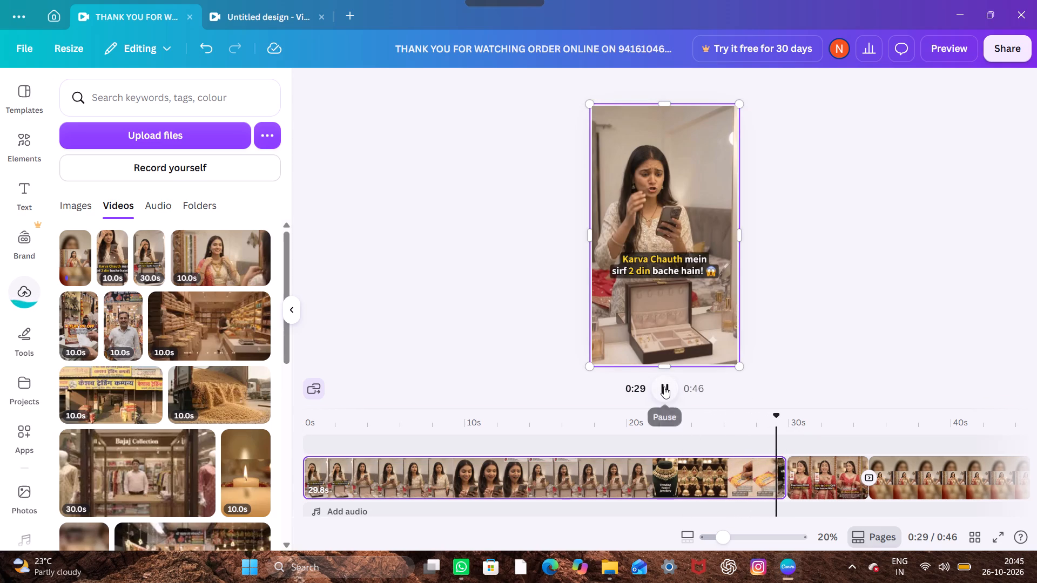
left_click(664, 387)
left_click(664, 387)
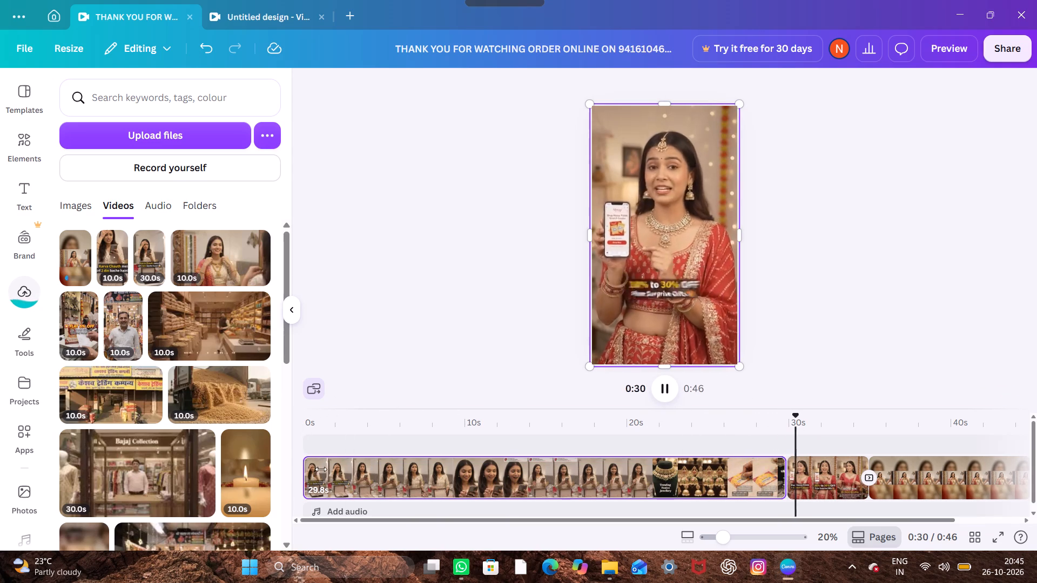
left_click(330, 468)
left_click(663, 384)
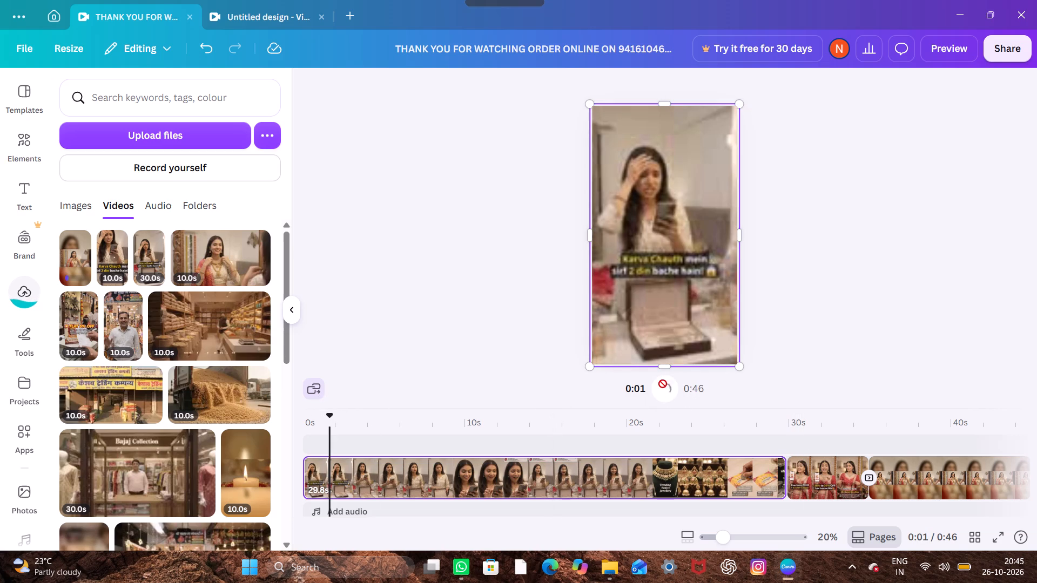
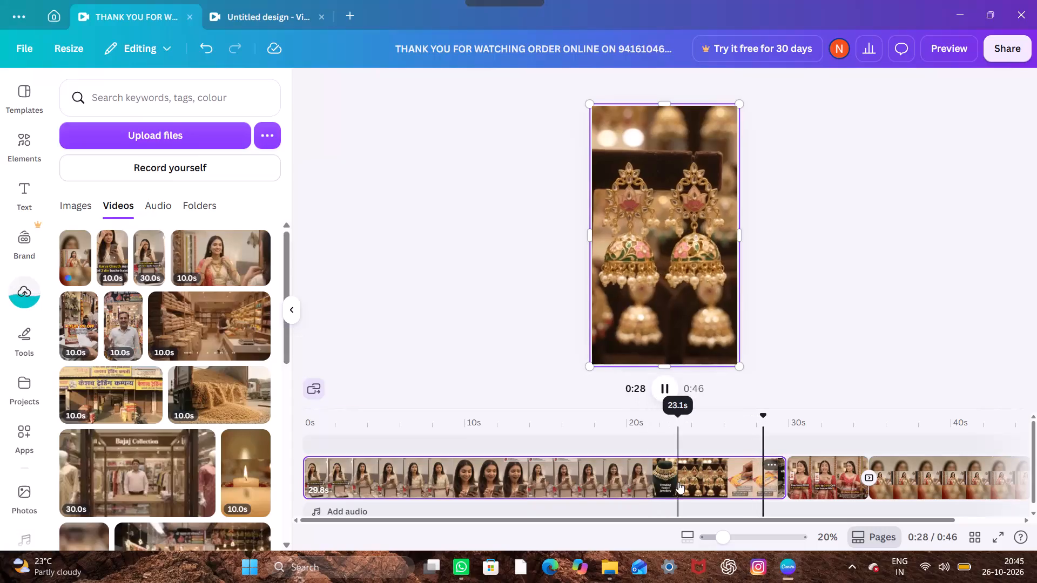
Replay the reel from about the 23-second mark, through the end of the opening clip and into the second clip.
left_click(678, 482)
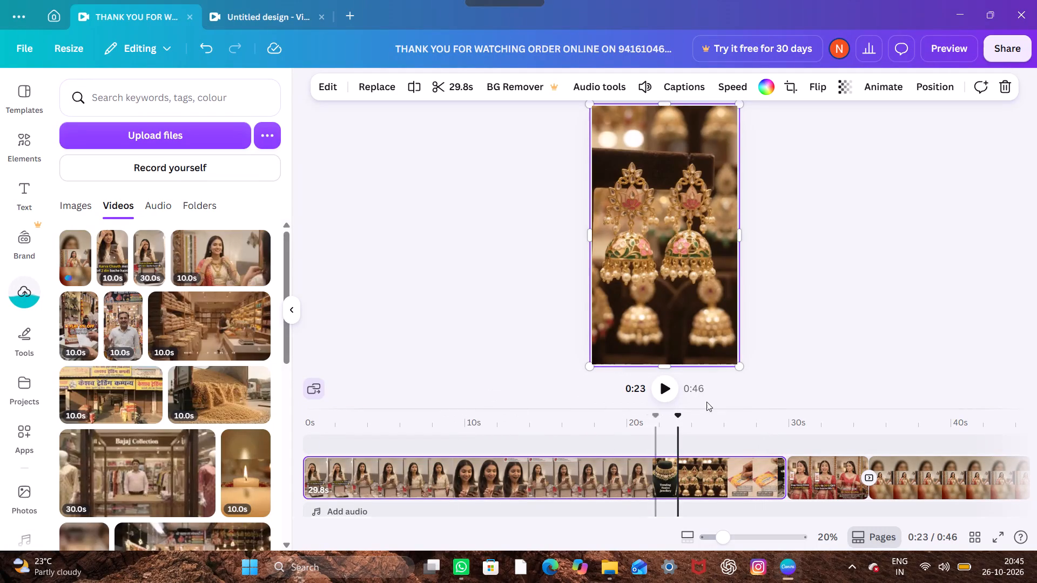
left_click(672, 398)
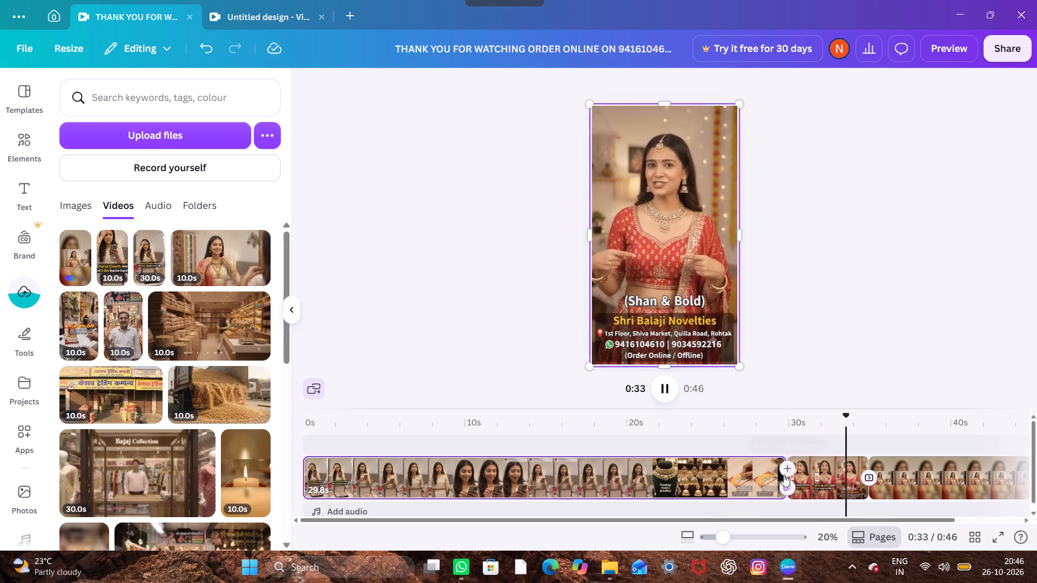
Extend the opening clip's end to 30.0 s, and play the reel from about the 27-second mark across the join.
left_click(779, 475)
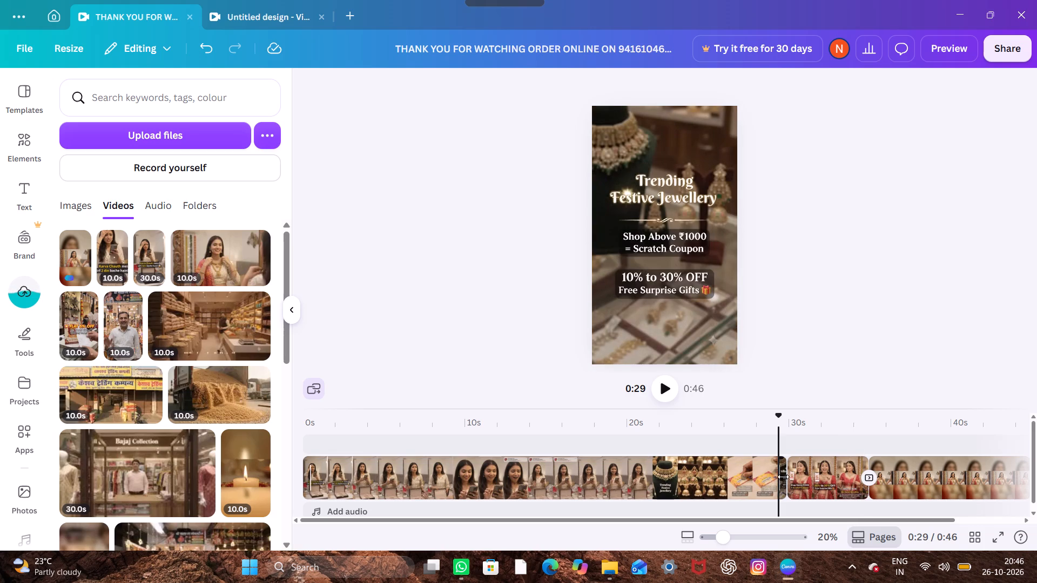
left_click_drag(785, 477, 790, 477)
left_click(751, 471)
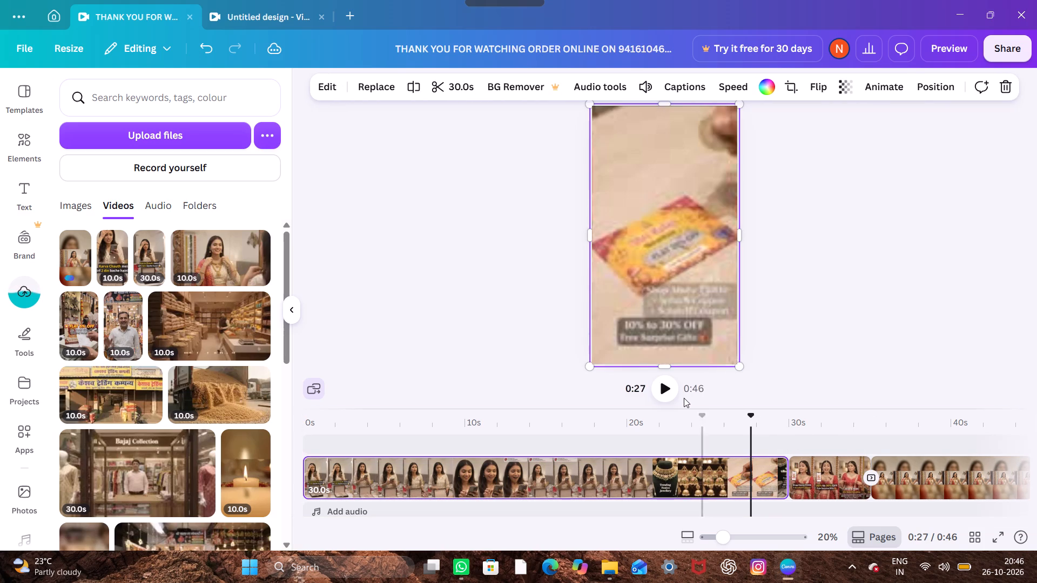
left_click(672, 392)
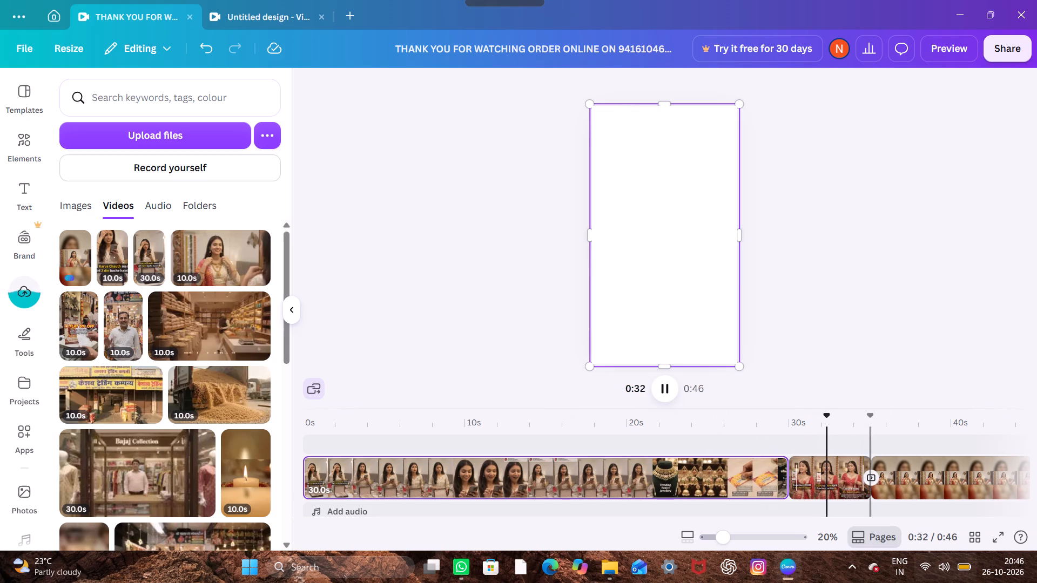
Switch the computer's Wi-Fi from the iPhone hotspot to the secured network listed directly after it.
left_click(935, 558)
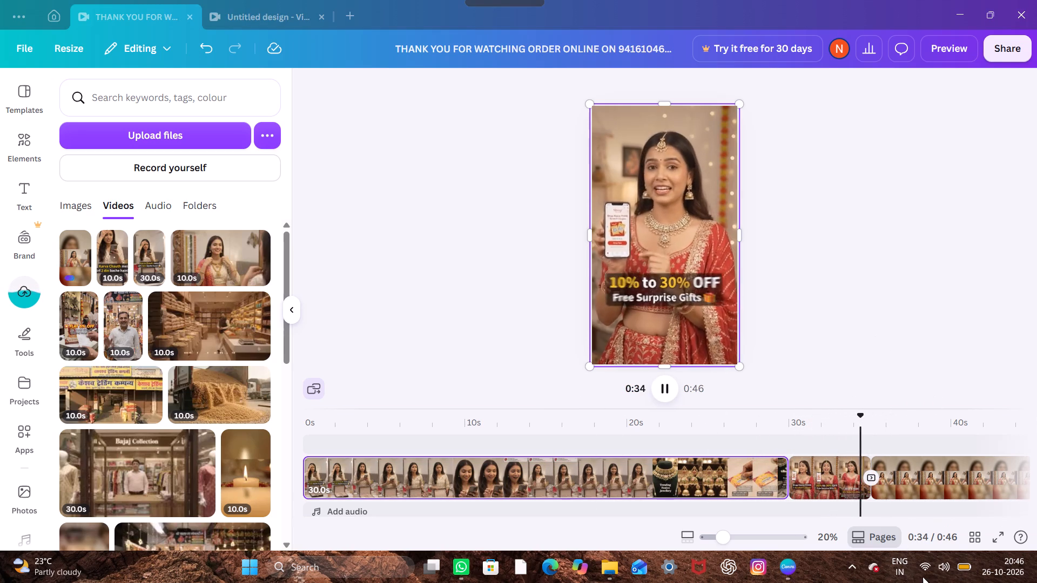
left_click(933, 575)
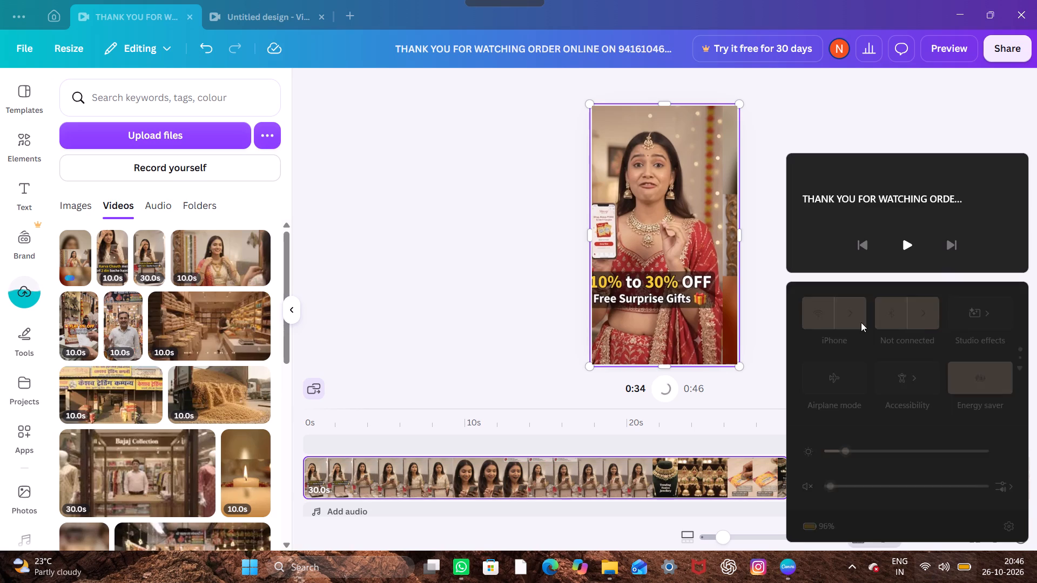
left_click(852, 309)
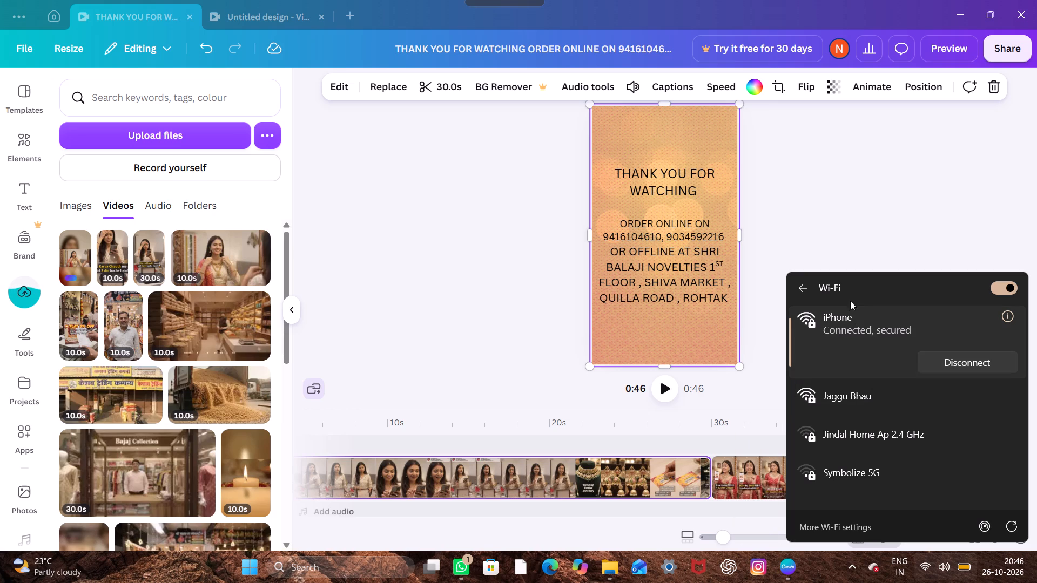
left_click(859, 409)
left_click(955, 423)
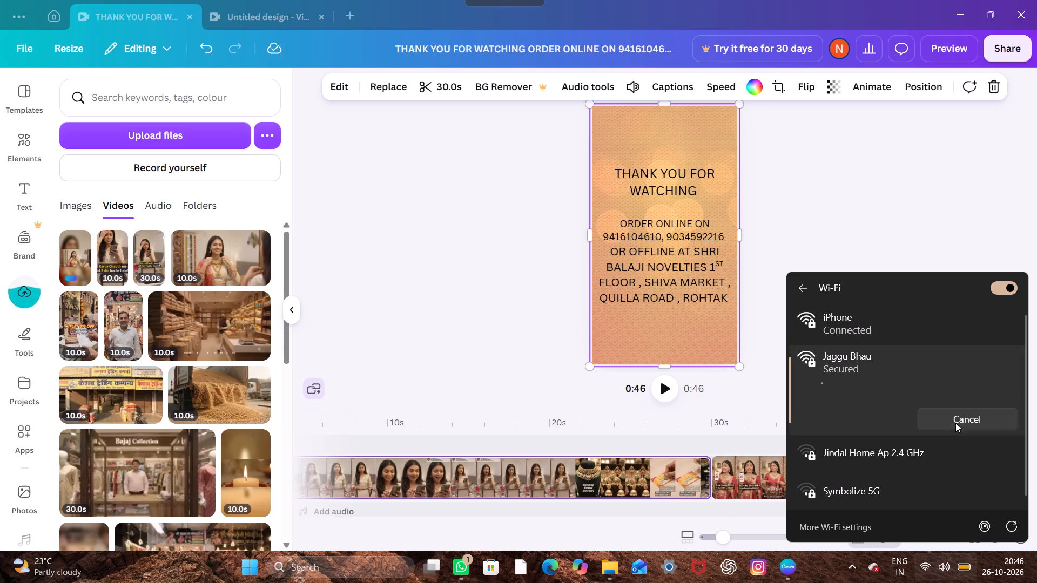
Try to replay the reel from about the 23-second mark, ahead of the join between the first two clips.
left_click(600, 431)
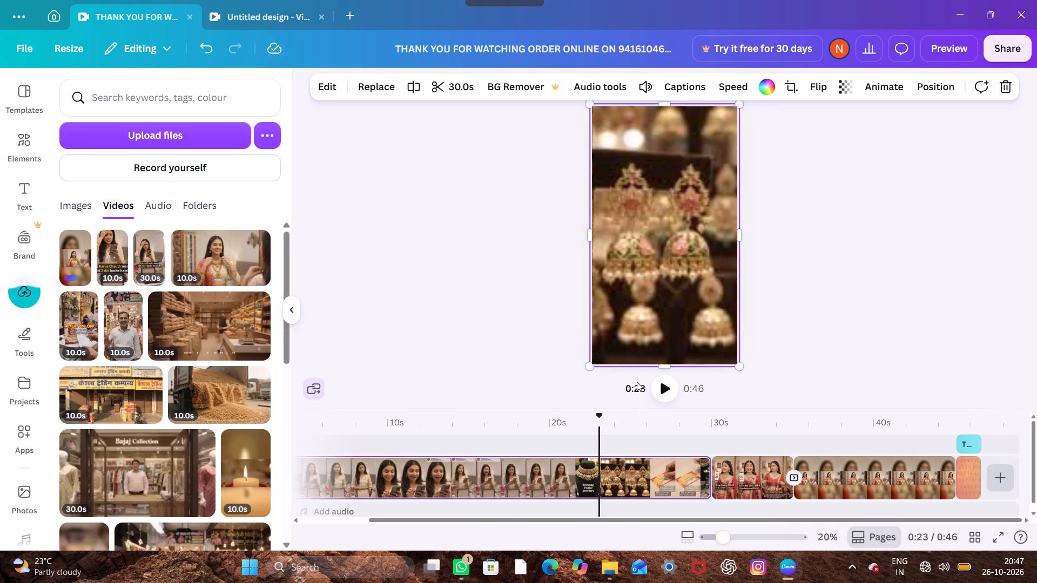
left_click(660, 382)
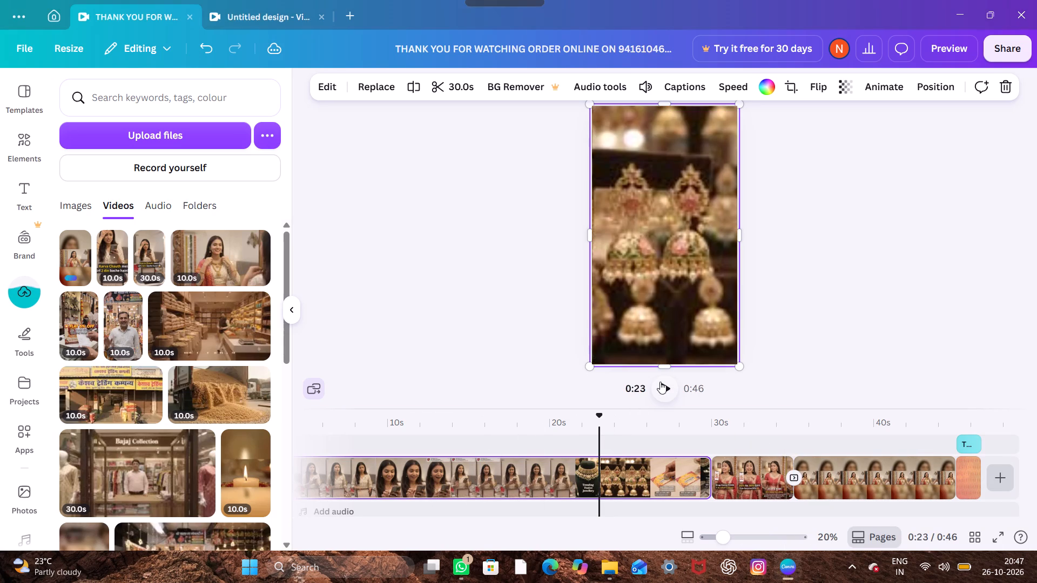
left_click(662, 385)
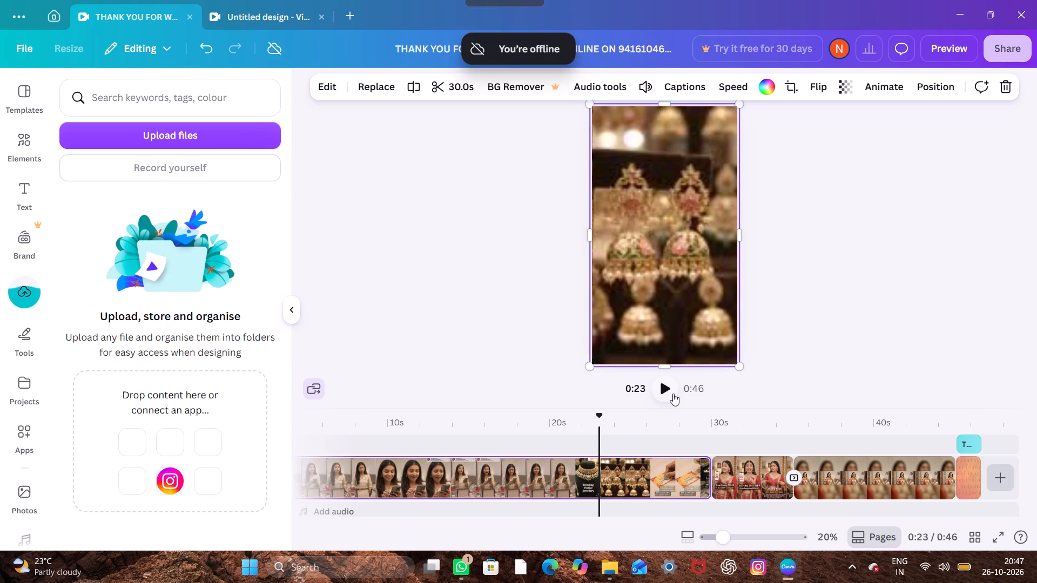
left_click(658, 390)
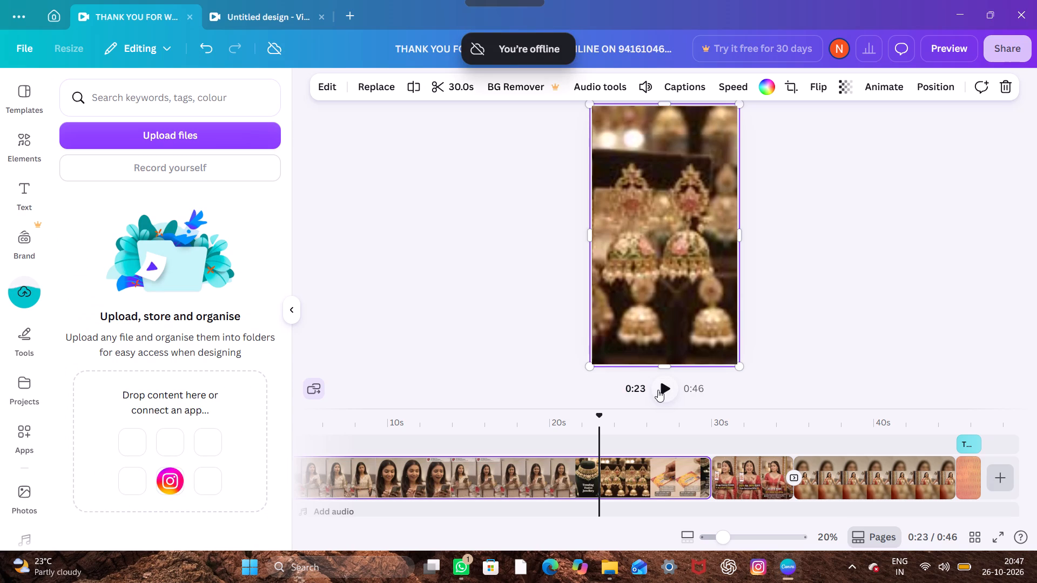
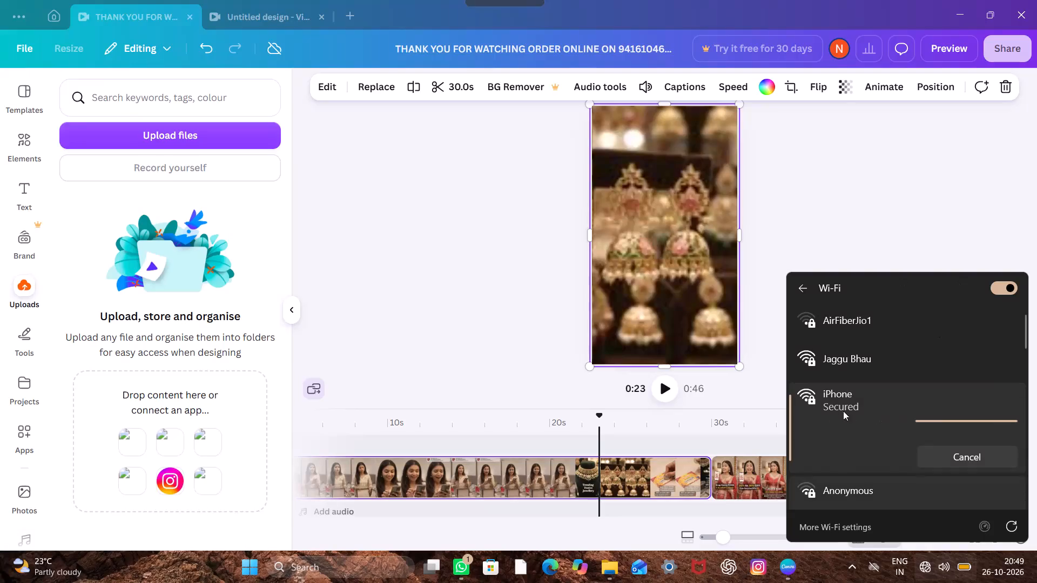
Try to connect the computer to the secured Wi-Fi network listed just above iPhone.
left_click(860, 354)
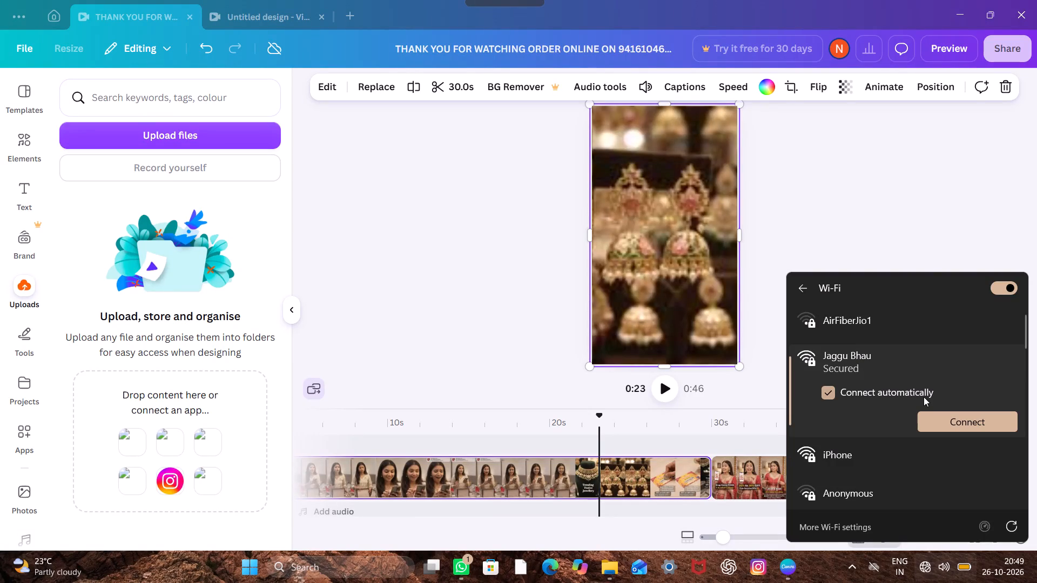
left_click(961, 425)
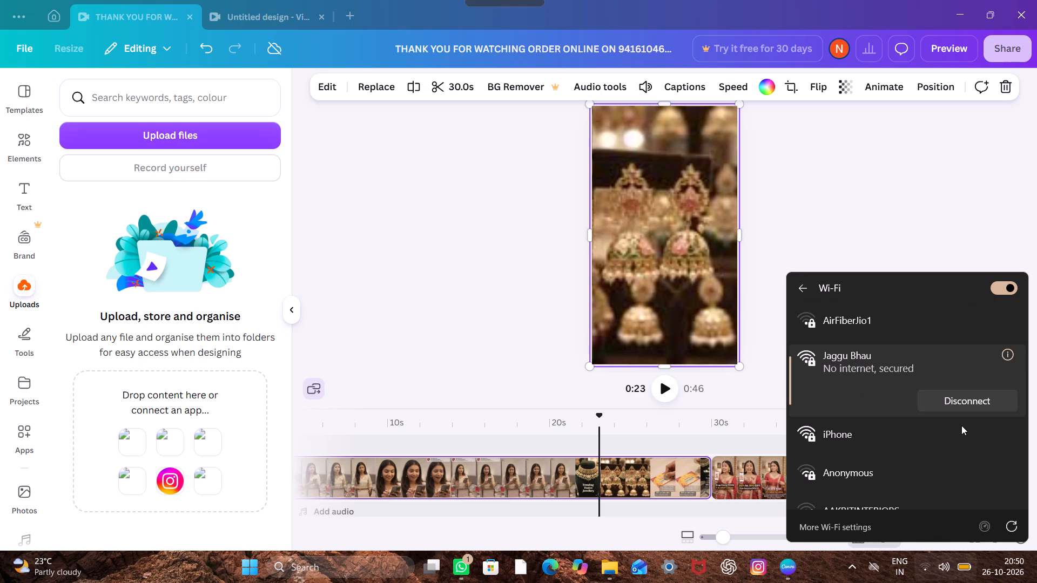
Connect the computer to the iPhone Wi-Fi network and return to the reel design.
left_click(941, 438)
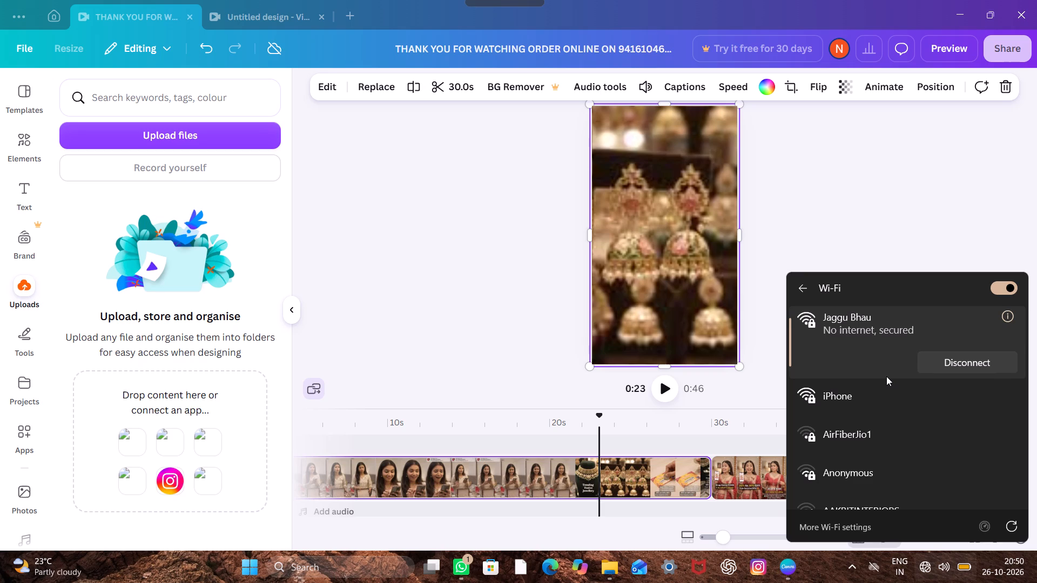
left_click(883, 390)
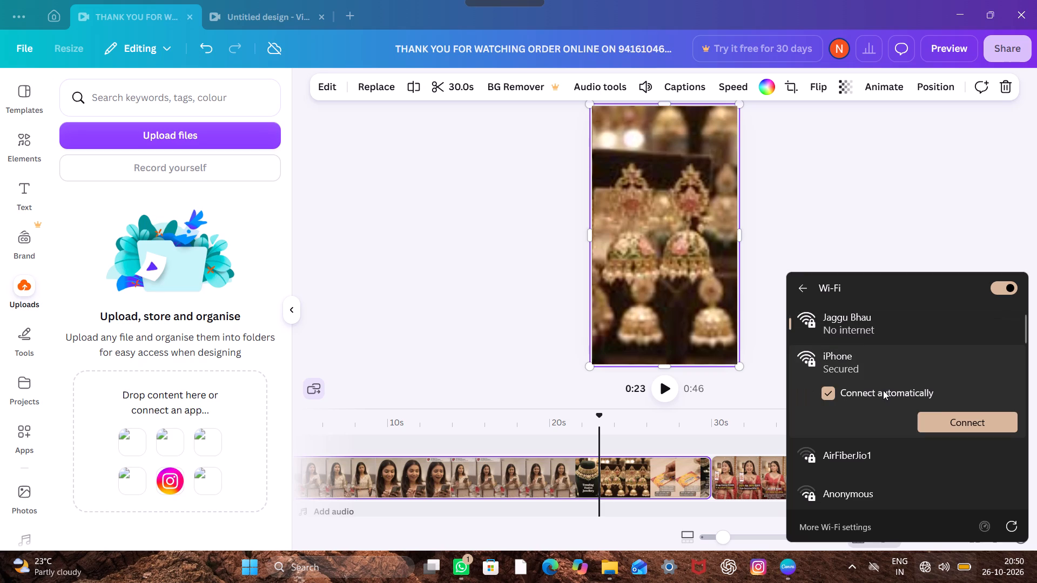
left_click(949, 416)
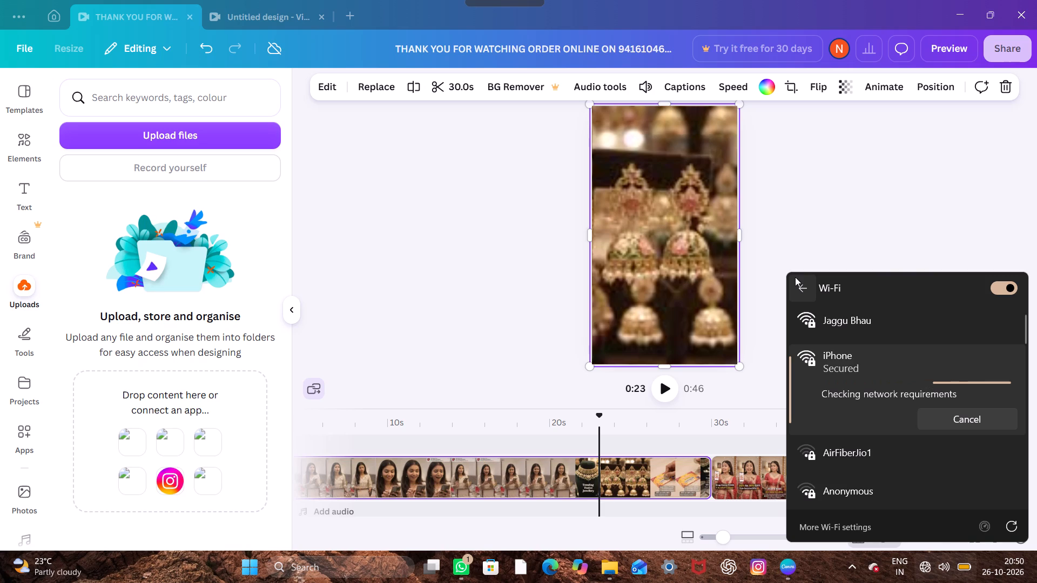
left_click_drag(770, 252, 644, 417)
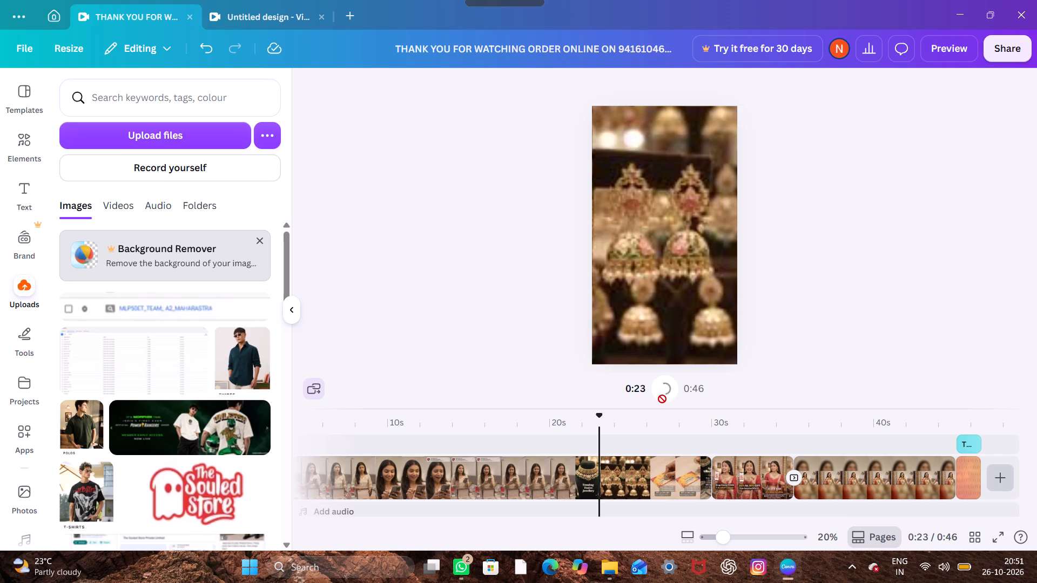
left_click(298, 445)
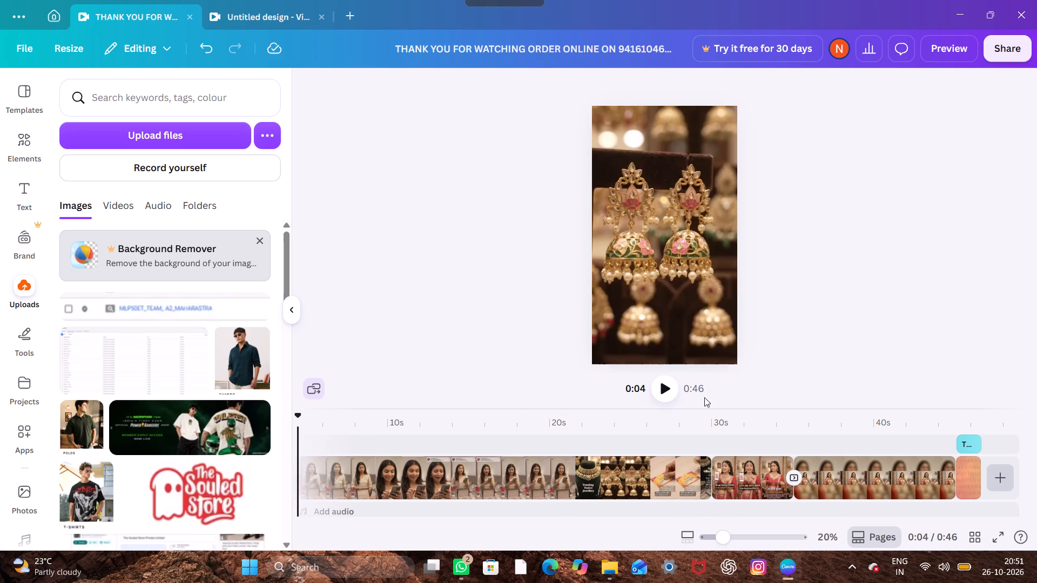
left_click(657, 394)
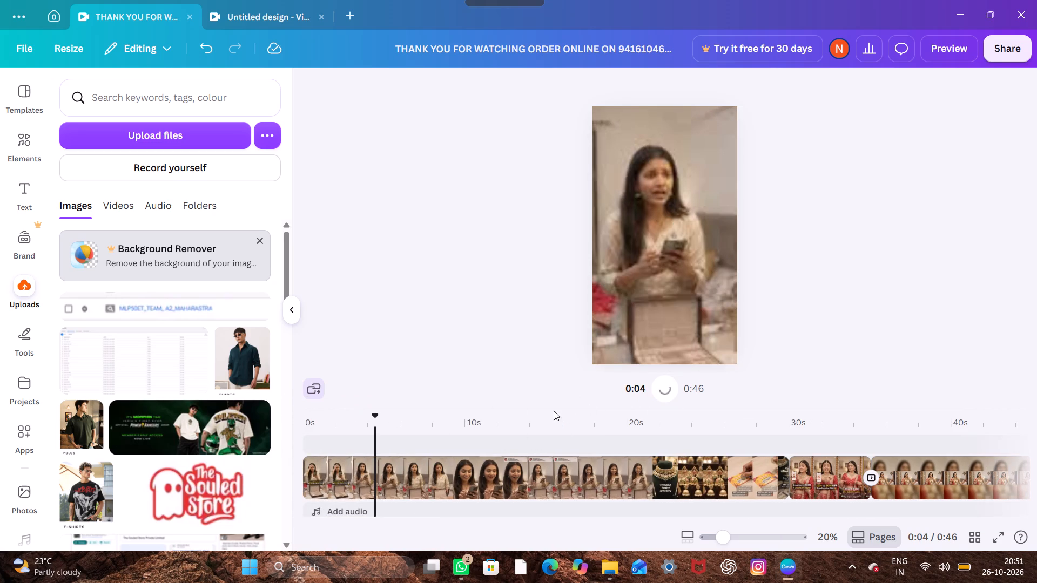
left_click(300, 445)
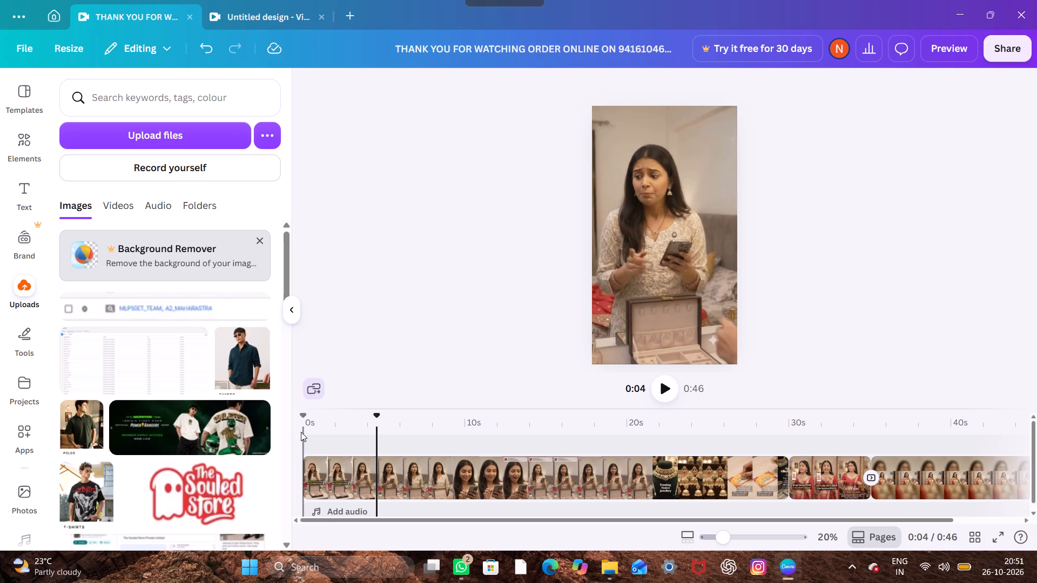
left_click(304, 431)
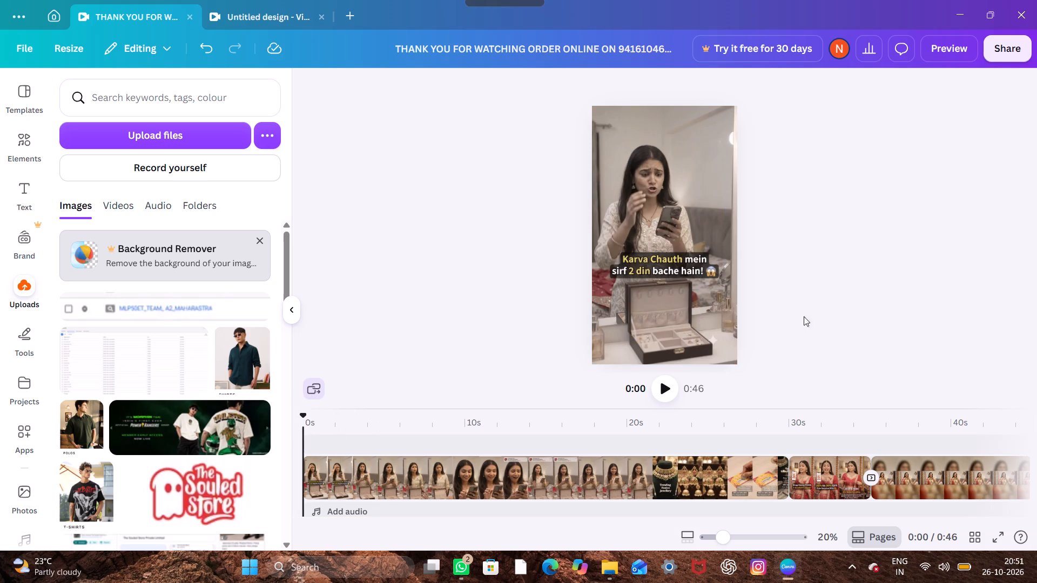
Play the reel from the beginning to review the opening clip.
left_click(666, 385)
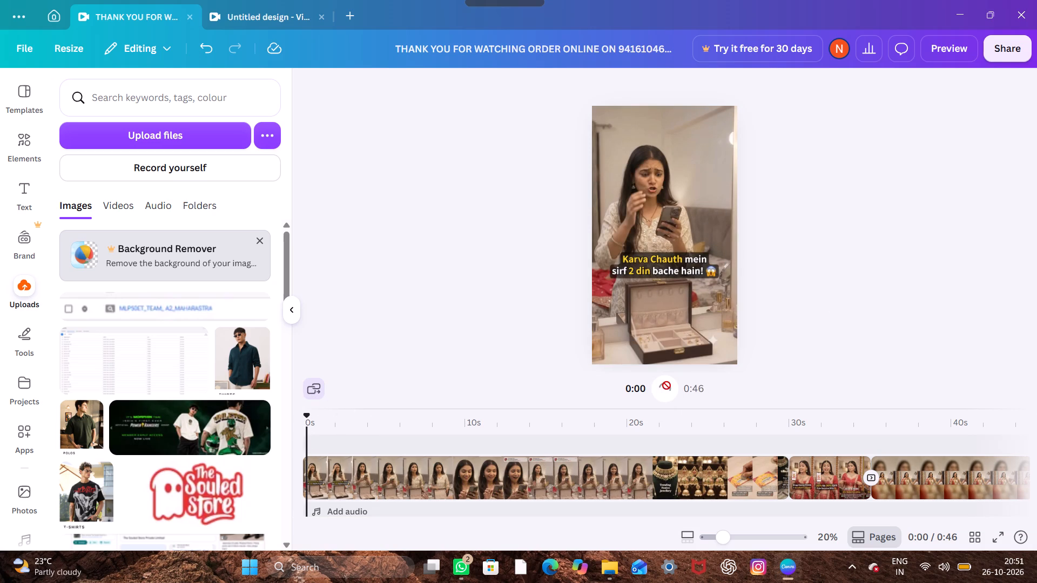
left_click(666, 385)
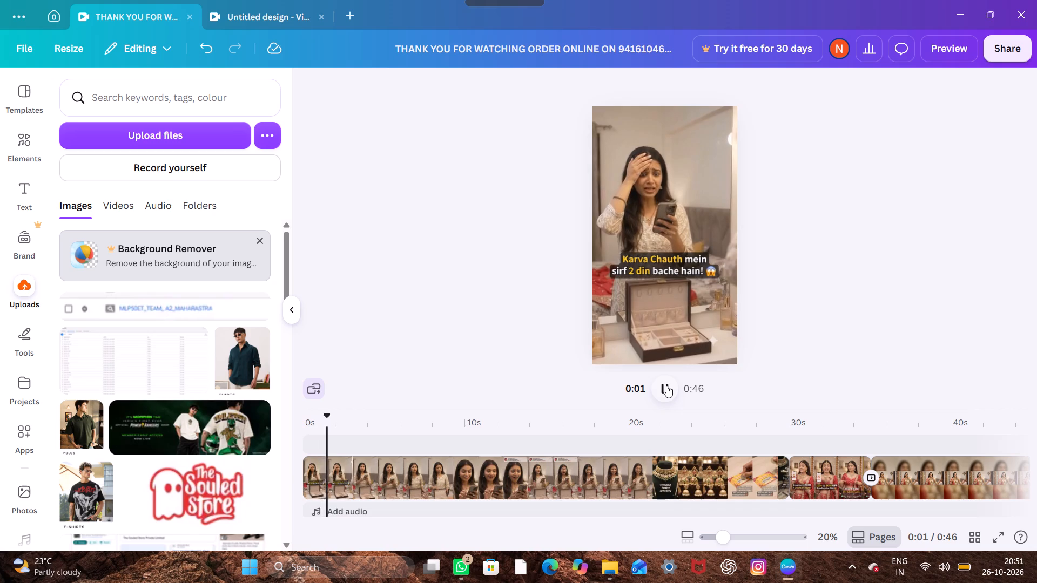
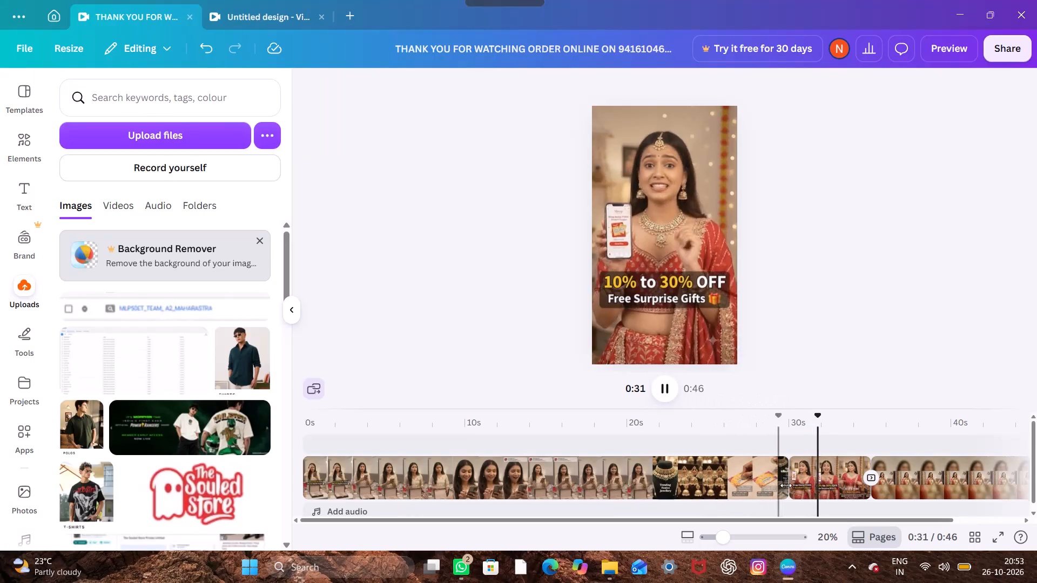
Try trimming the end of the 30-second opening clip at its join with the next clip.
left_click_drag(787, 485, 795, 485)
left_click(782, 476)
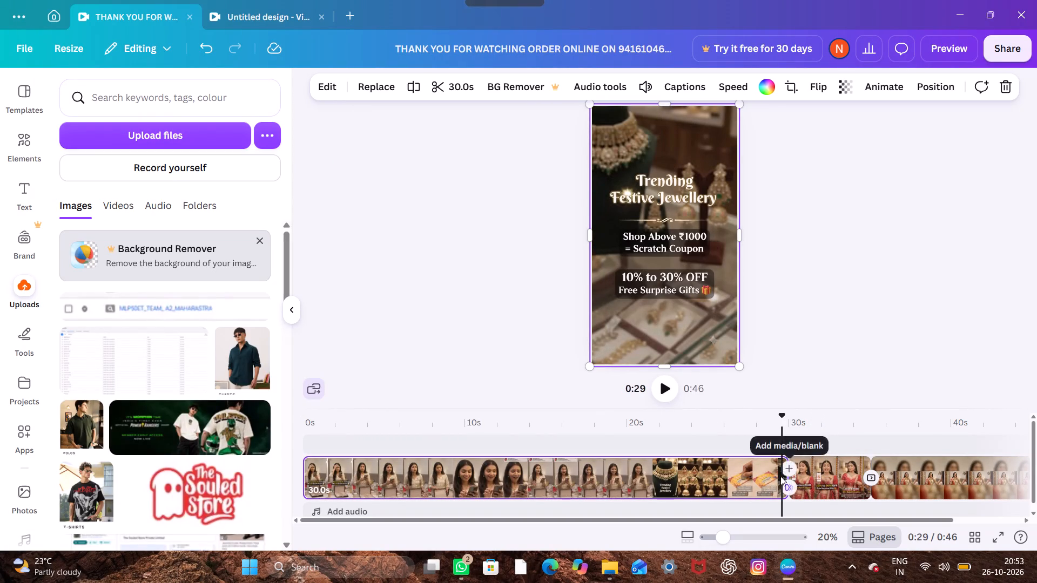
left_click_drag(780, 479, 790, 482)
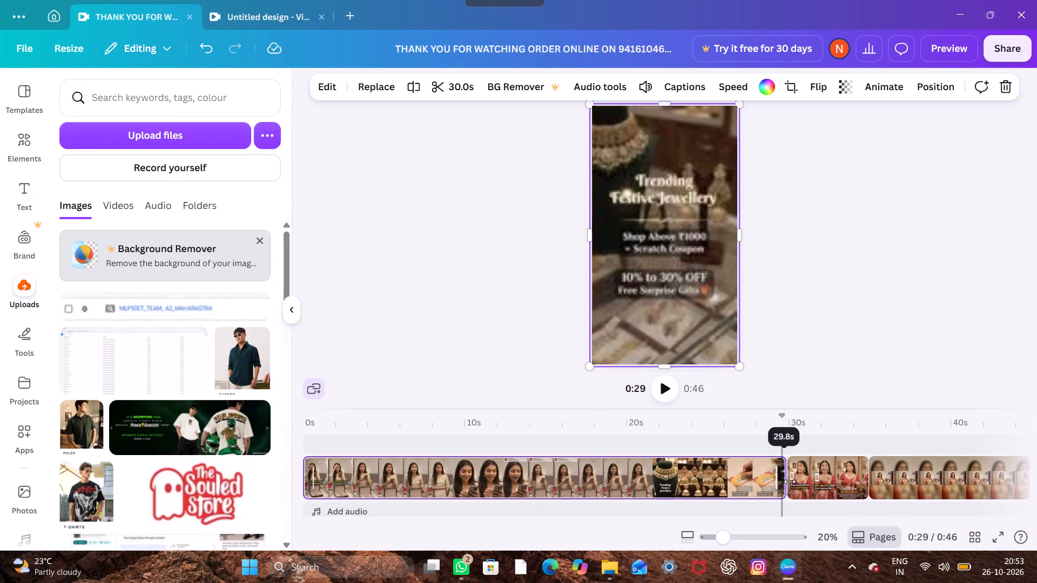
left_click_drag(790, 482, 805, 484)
Adjust the start of the red-outfit clip after the 30-second clip so it lasts 5.3 seconds.
left_click(799, 482)
left_click_drag(799, 482, 791, 482)
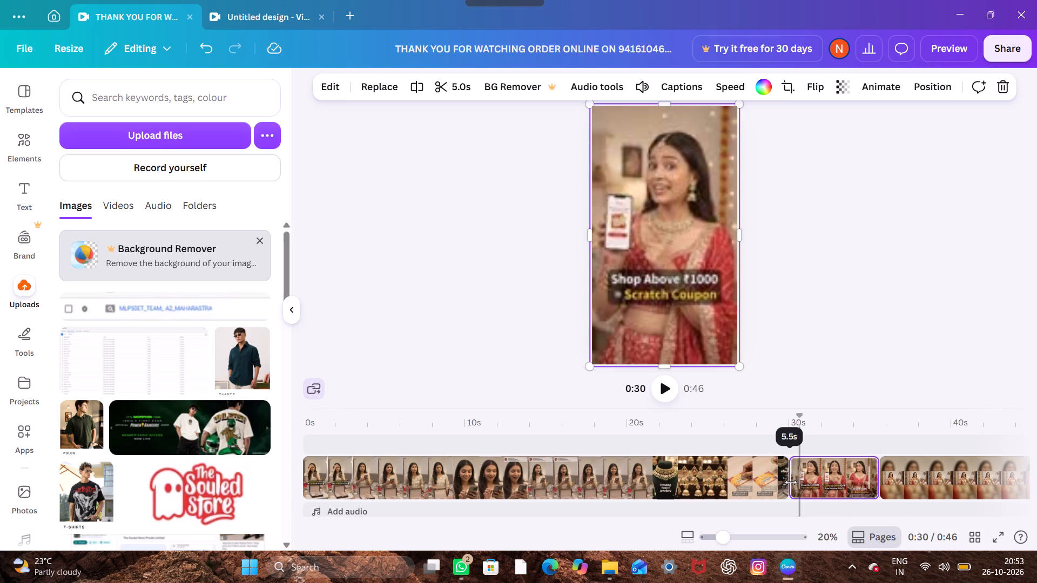
left_click_drag(791, 482, 794, 482)
Play the reel from about 28 seconds, and again from about 20 seconds onward, to review the clip joins.
left_click(770, 479)
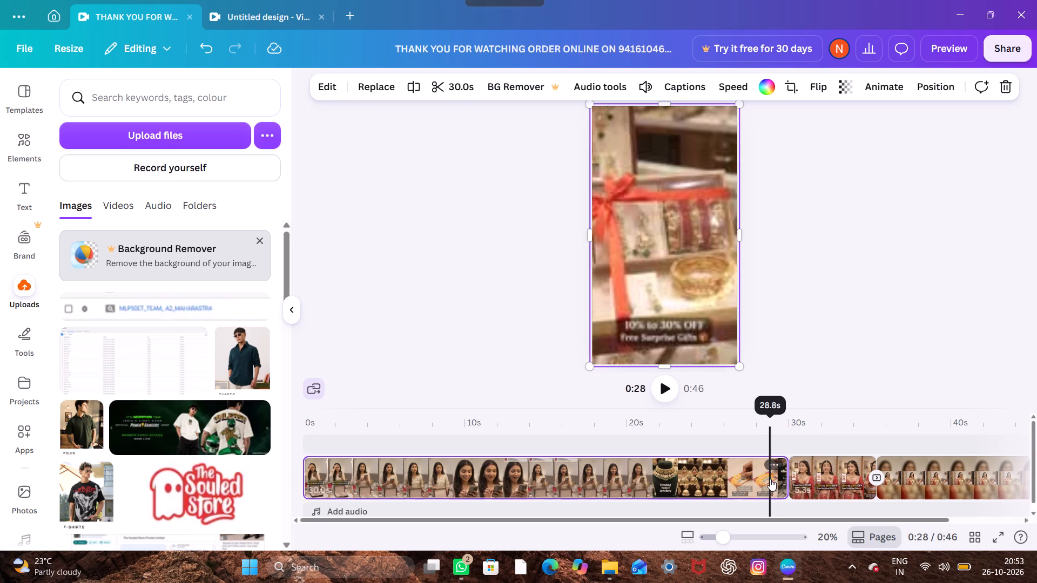
left_click(662, 389)
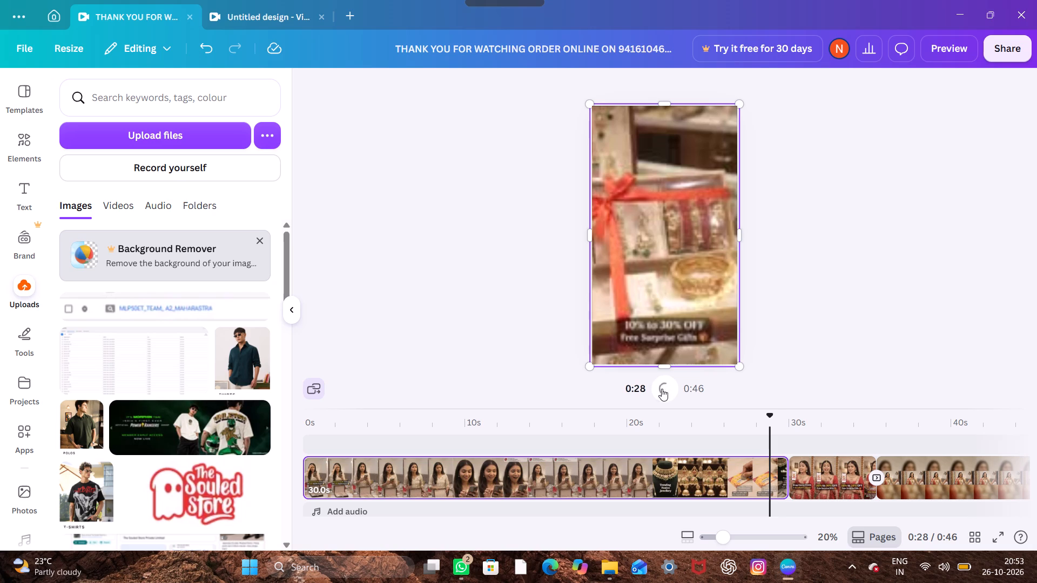
left_click(643, 476)
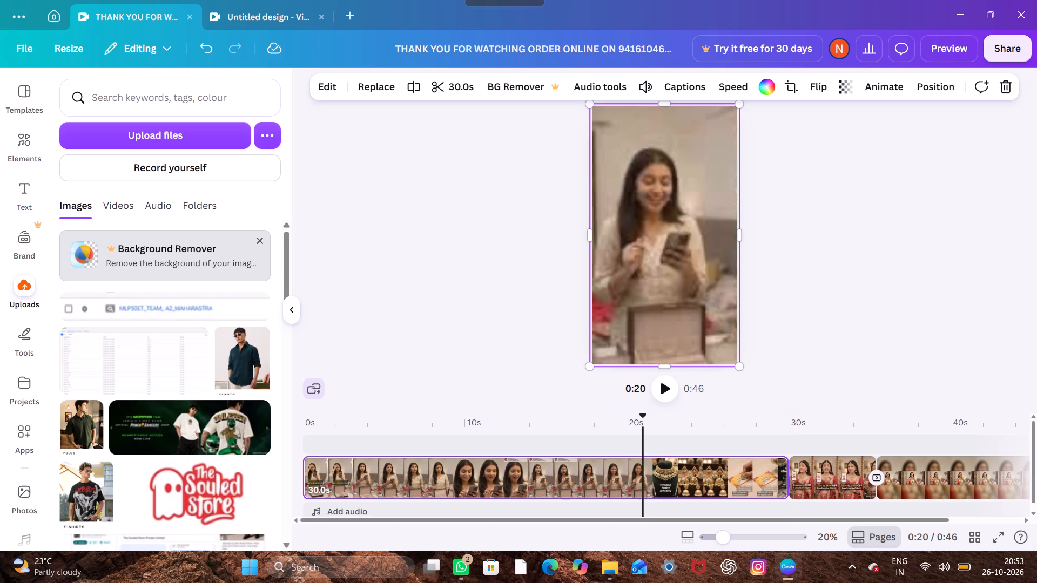
left_click(670, 395)
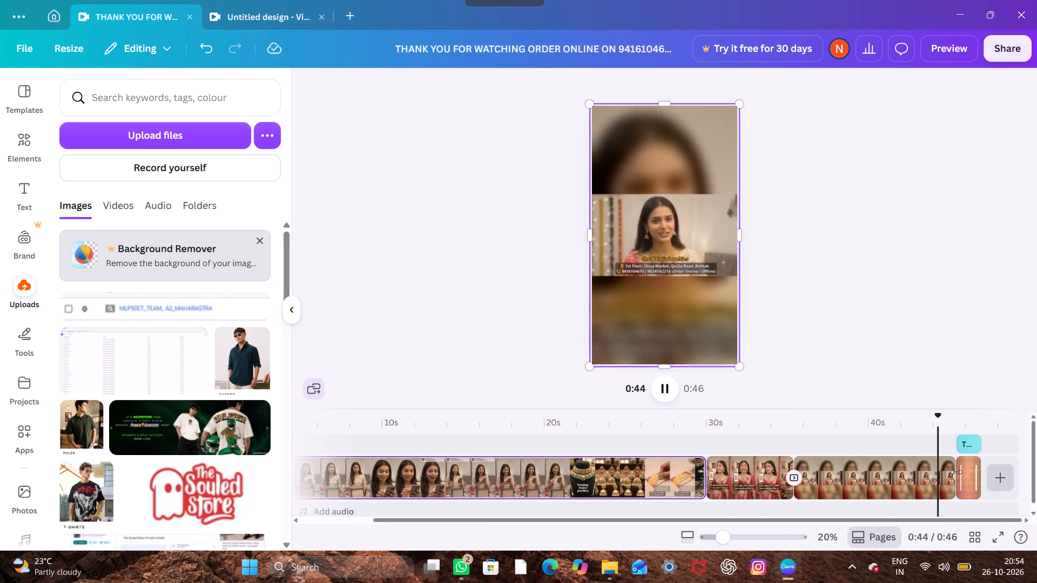
Add a Circle Wipe transition between the last video clip and the thank-you end card, and preview it.
left_click(954, 485)
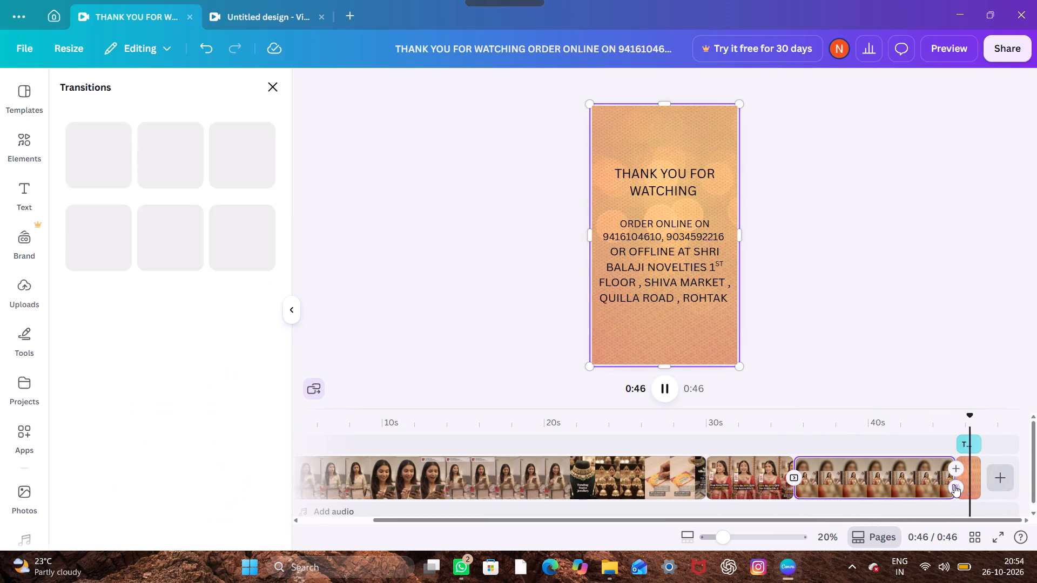
left_click(109, 252)
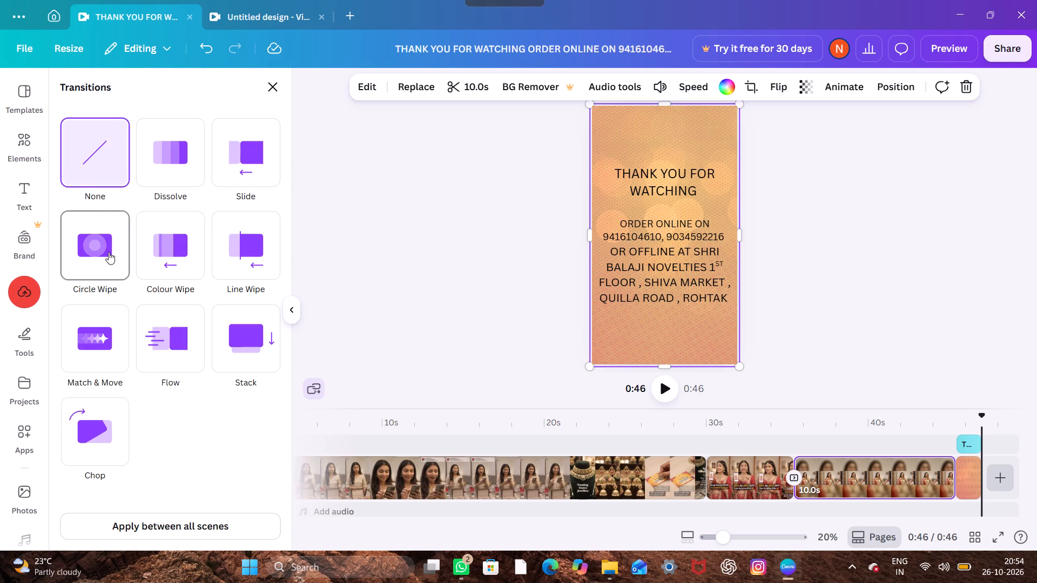
left_click(894, 474)
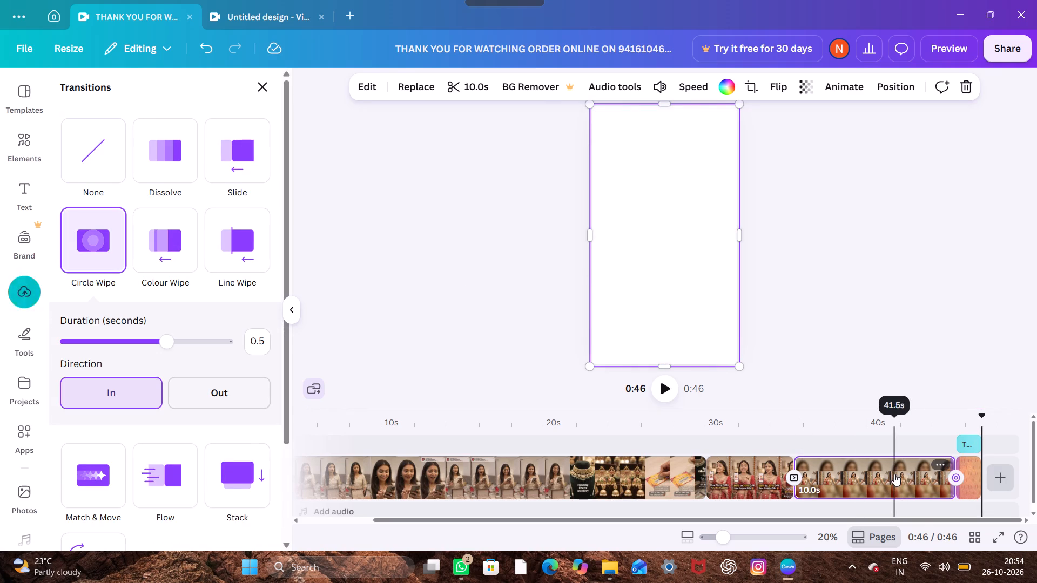
left_click(658, 385)
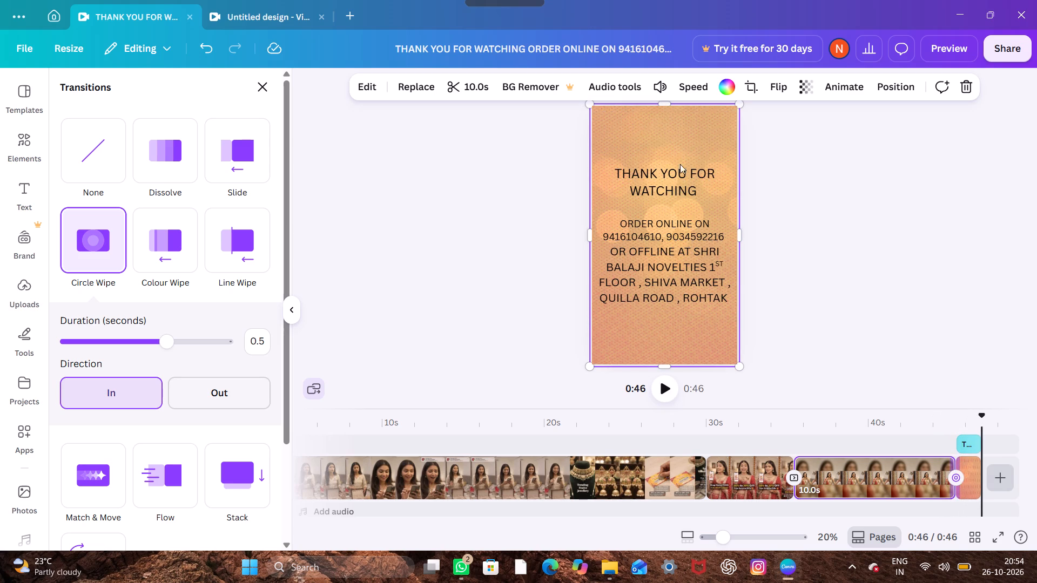
Delete the "THANK YOU FOR WATCHING" heading from the end card's text.
left_click(675, 191)
left_click(675, 191)
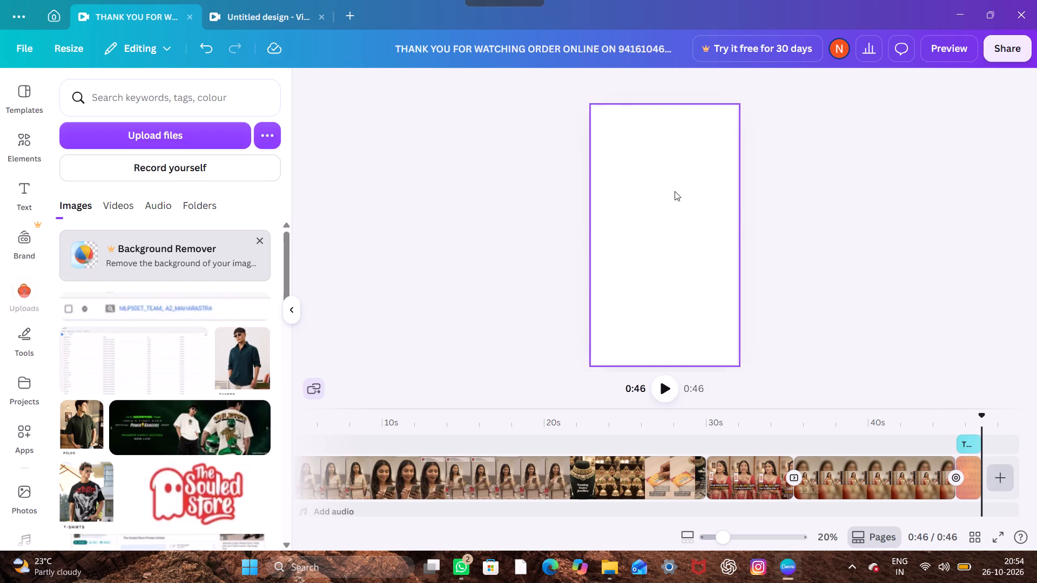
left_click(973, 469)
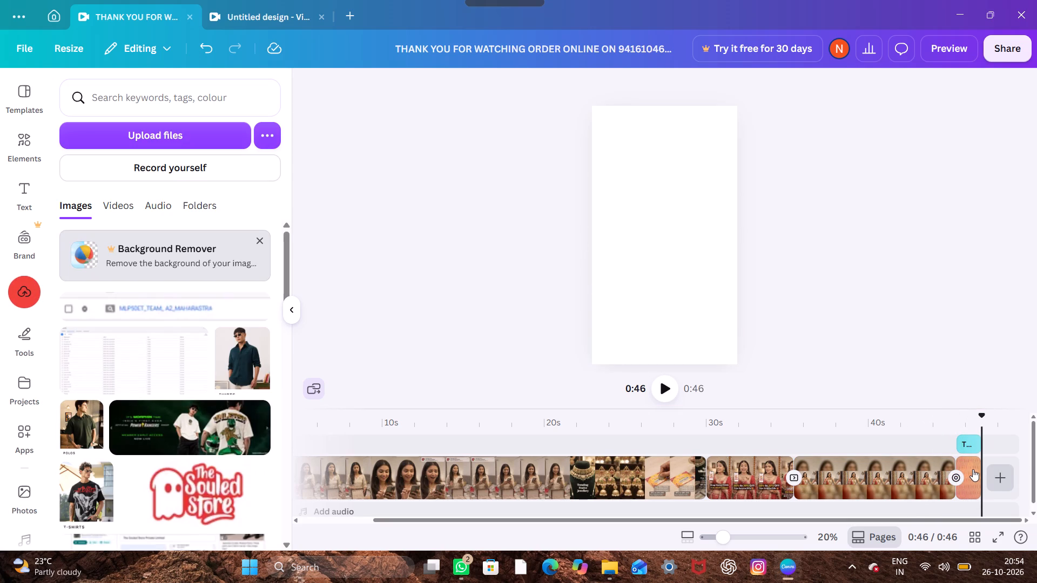
left_click(668, 228)
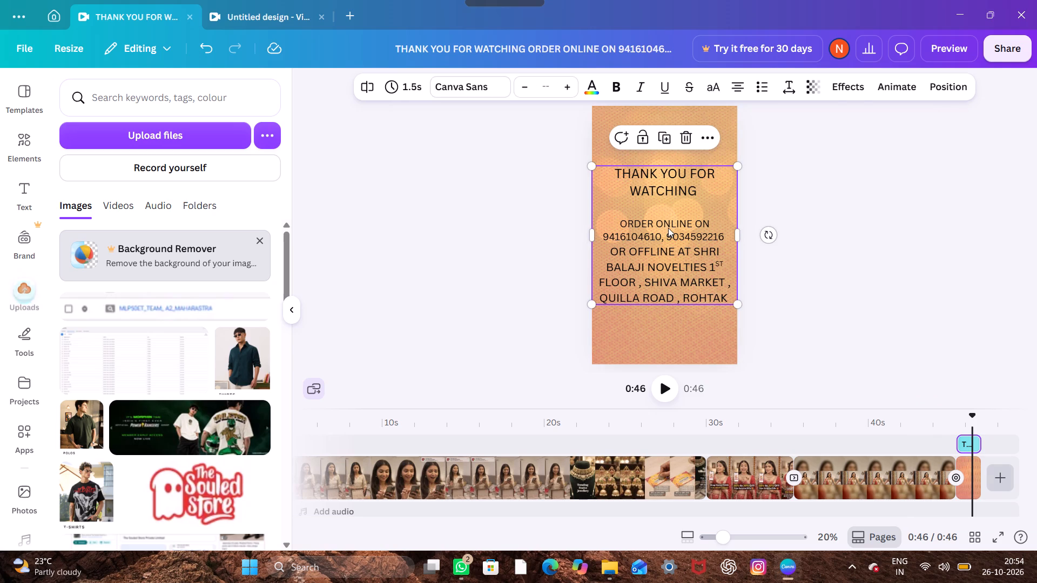
double_click(678, 205)
left_click_drag(690, 198, 698, 195)
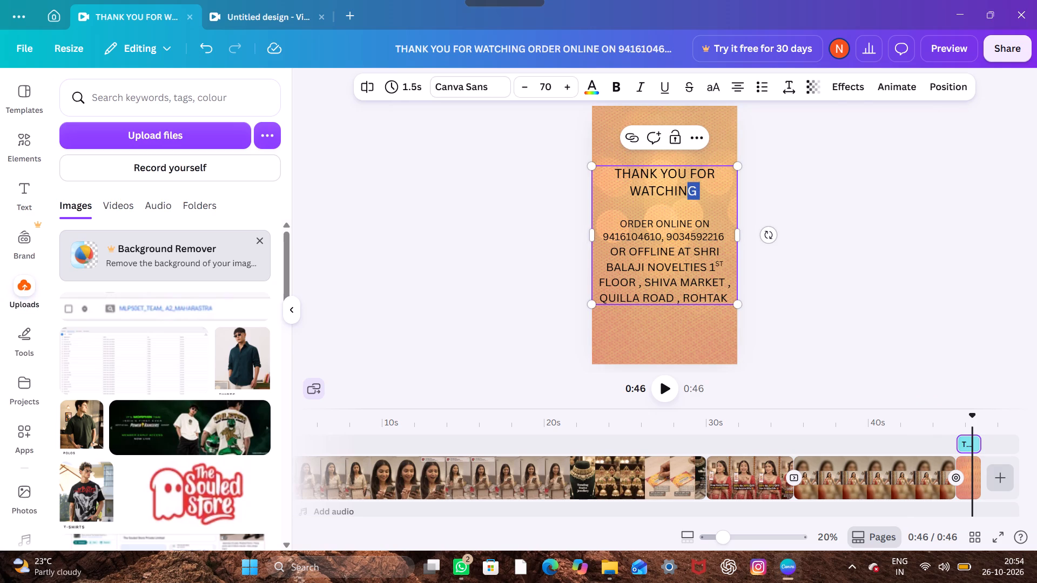
left_click(698, 195)
key("BackSpace")
key("BackSpace")
key("BackSpace")
key("BackSpace")
key("BackSpace")
key("BackSpace")
key("BackSpace")
key("BackSpace")
key("BackSpace")
key("BackSpace")
key("BackSpace")
key("BackSpace")
key("BackSpace")
key("BackSpace")
key("BackSpace")
key("BackSpace")
key("BackSpace")
key("BackSpace")
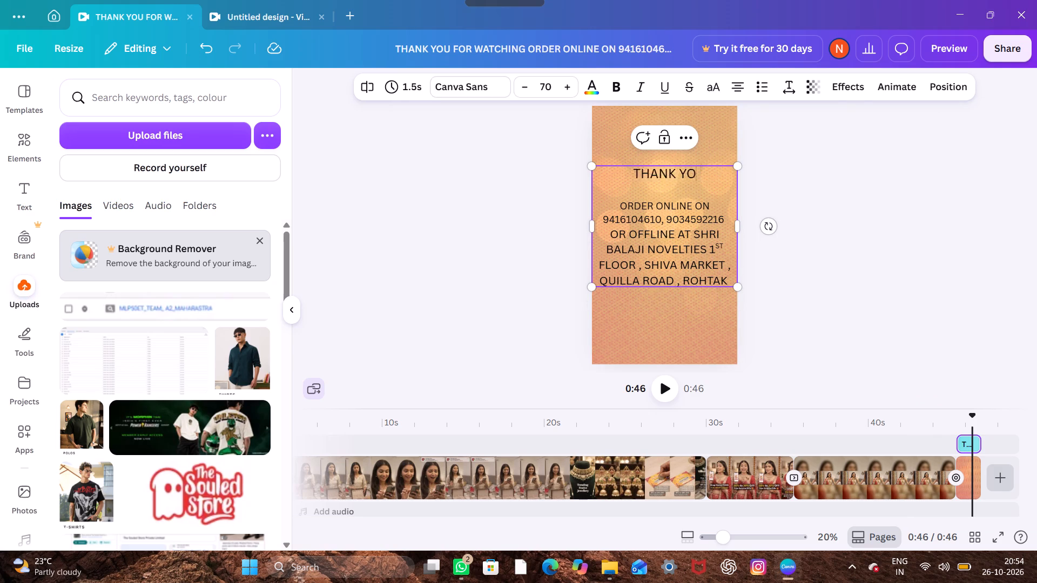
key("BackSpace")
key("BackSpace")
key("BackSpace")
key("BackSpace")
key("BackSpace")
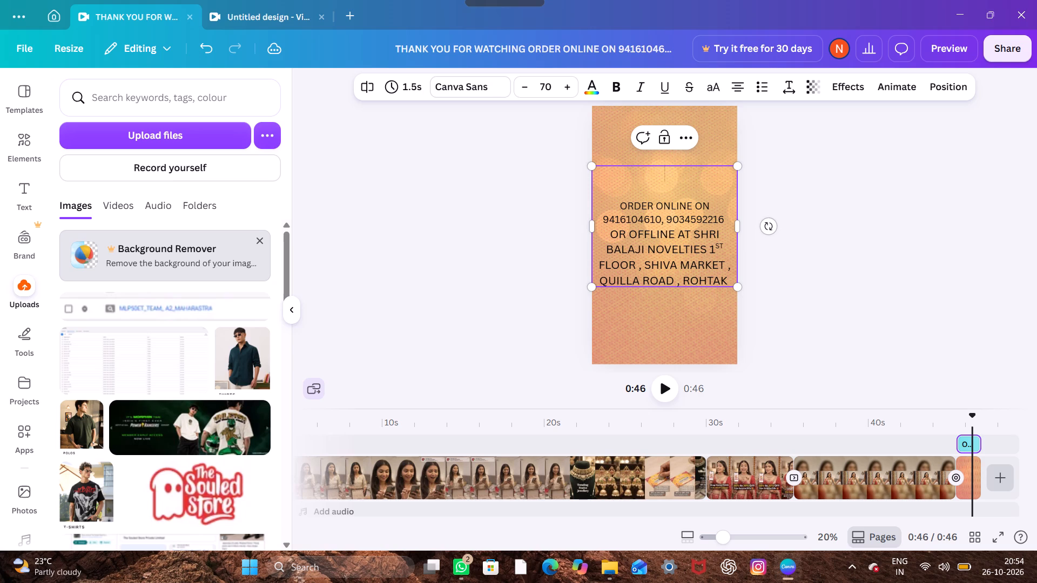
Enlarge the end card's "ORDER ONLINE ON" text and its phone numbers to font size 81.
left_click(693, 205)
left_click_drag(692, 205, 630, 216)
key("Right")
key("Right")
key("Right")
key("Right")
key("Right")
key("Right")
key("Right")
key("Right")
key("Right")
key("Right")
key("Right")
key("Right")
key("Right")
key("Right")
key("Right")
key("Right")
key("Right")
key("Right")
key("Right")
key("Right")
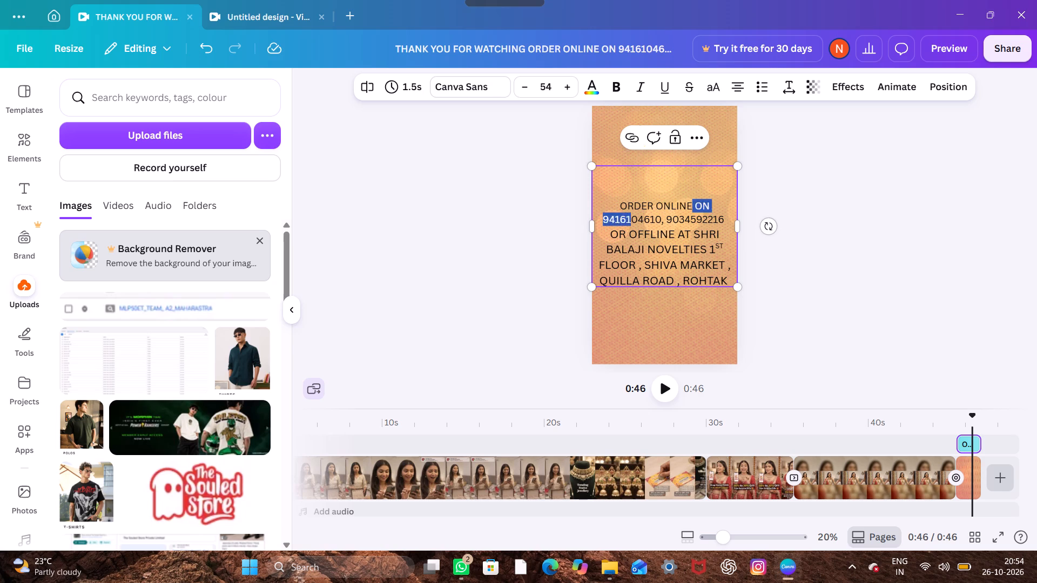
left_click_drag(630, 216, 621, 200)
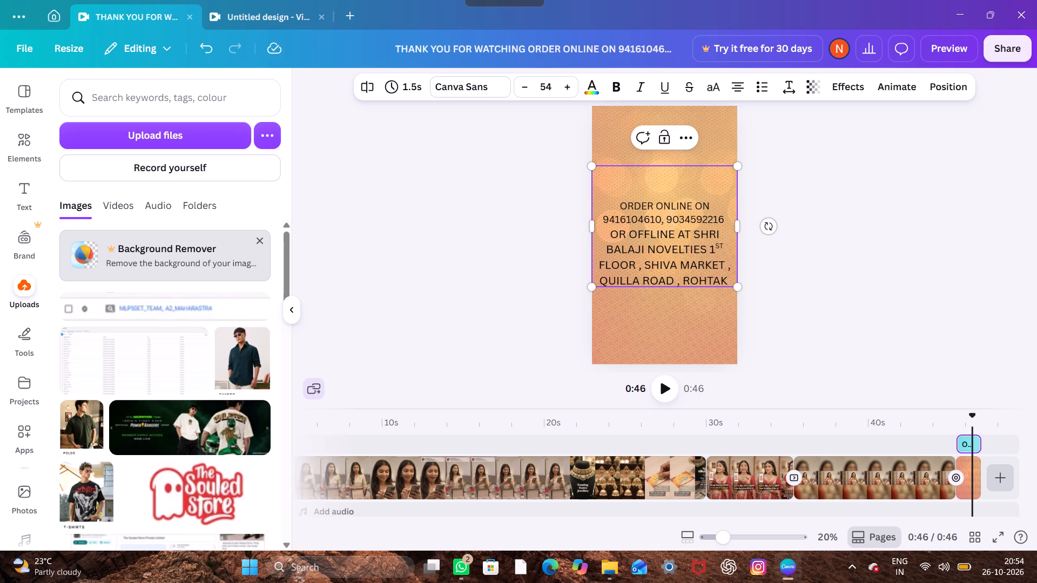
left_click_drag(619, 204, 688, 200)
key("Right")
key("Right")
key("Right")
key("Right")
key("Right")
key("Right")
key("Right")
key("Right")
key("Right")
key("Right")
key("Right")
key("Right")
left_click(688, 200)
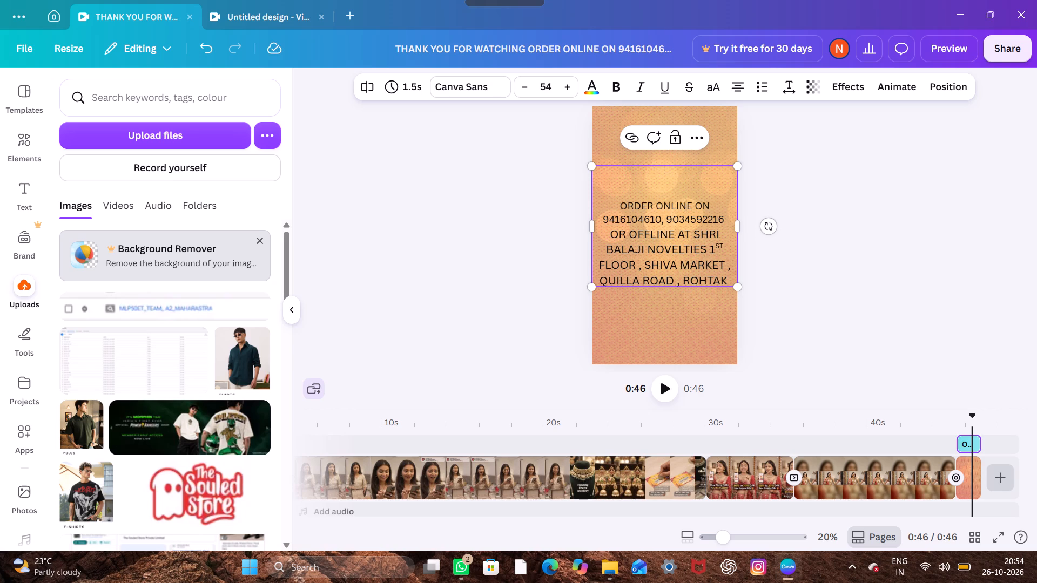
left_click_drag(692, 205, 614, 205)
key("Right")
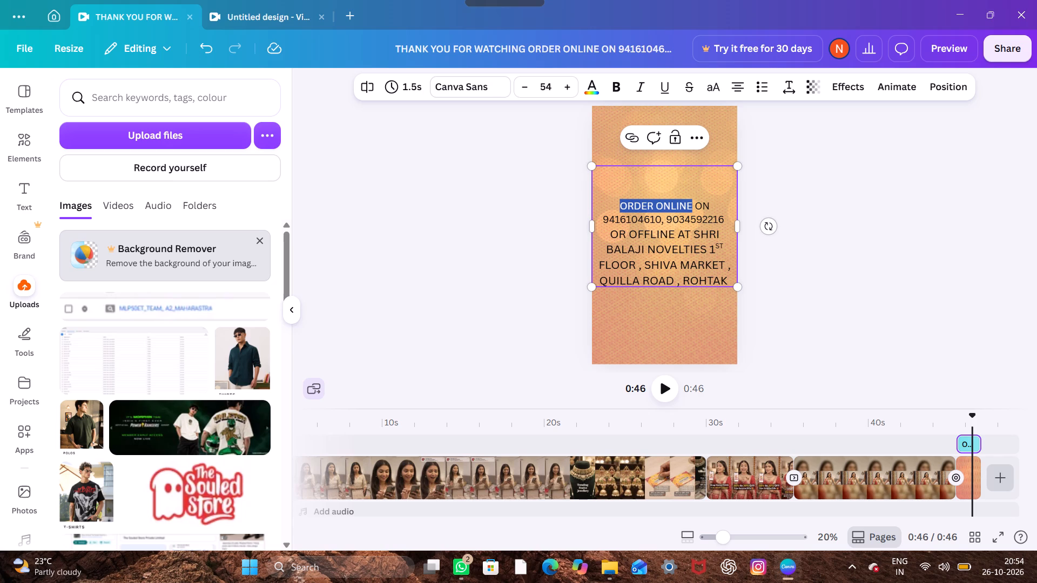
triple_click(560, 89)
triple_click(560, 89)
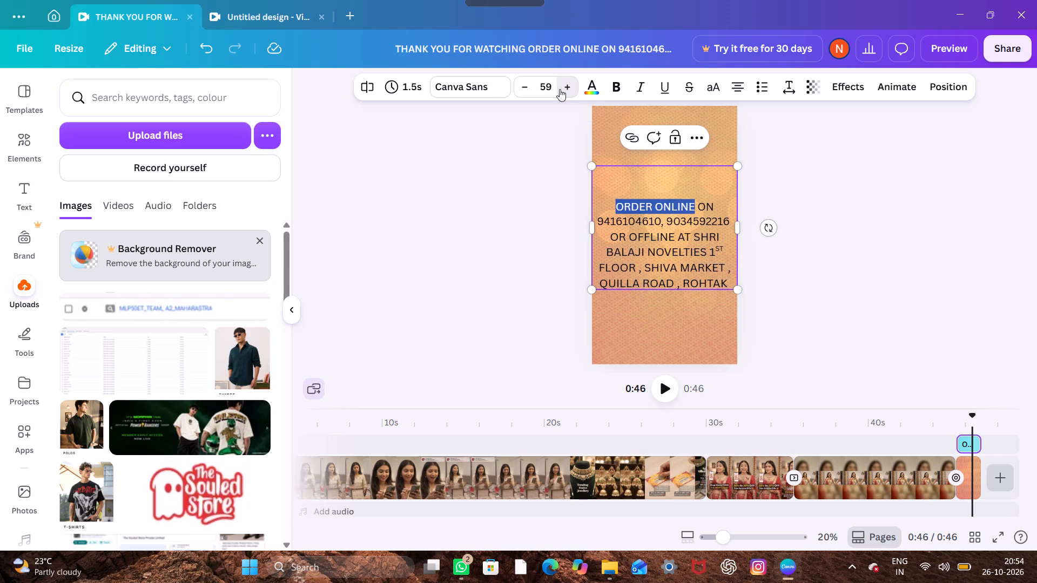
left_click(560, 89)
triple_click(560, 89)
triple_click(560, 89)
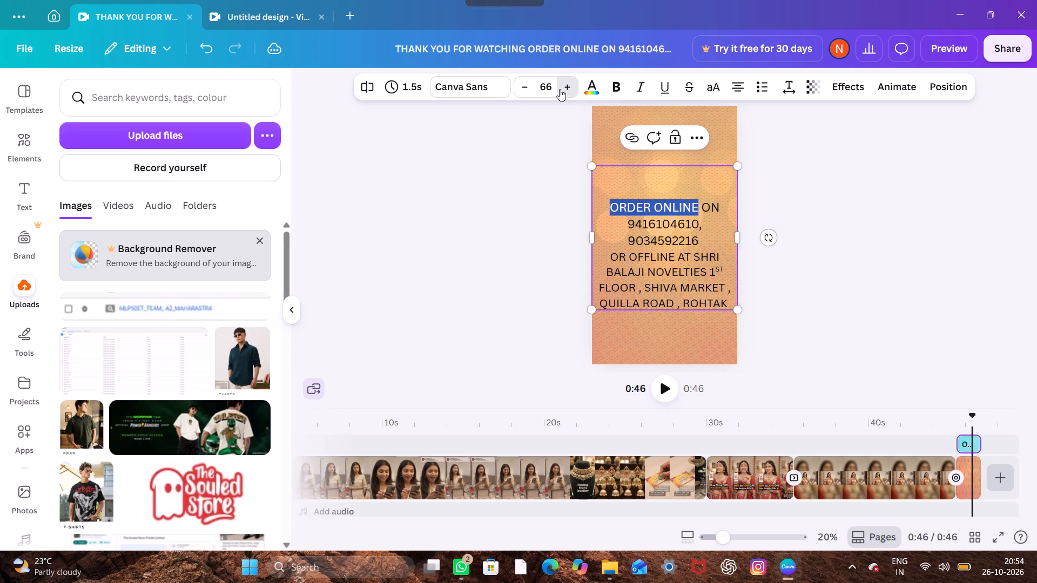
triple_click(560, 89)
triple_click(560, 89)
double_click(560, 89)
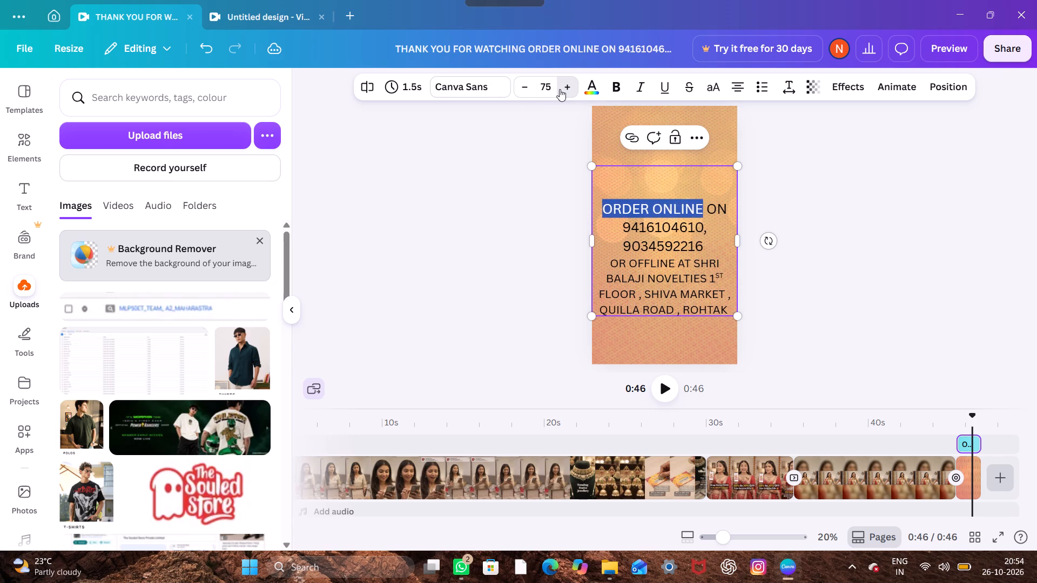
key("Right")
key("Right")
key("Right")
key("Right")
key("Right")
key("Right")
key("Right")
key("Right")
key("Right")
key("Right")
key("Right")
key("Right")
key("Right")
key("Right")
key("Right")
key("Right")
key("Right")
key("Right")
key("Right")
key("Right")
triple_click(560, 89)
triple_click(560, 89)
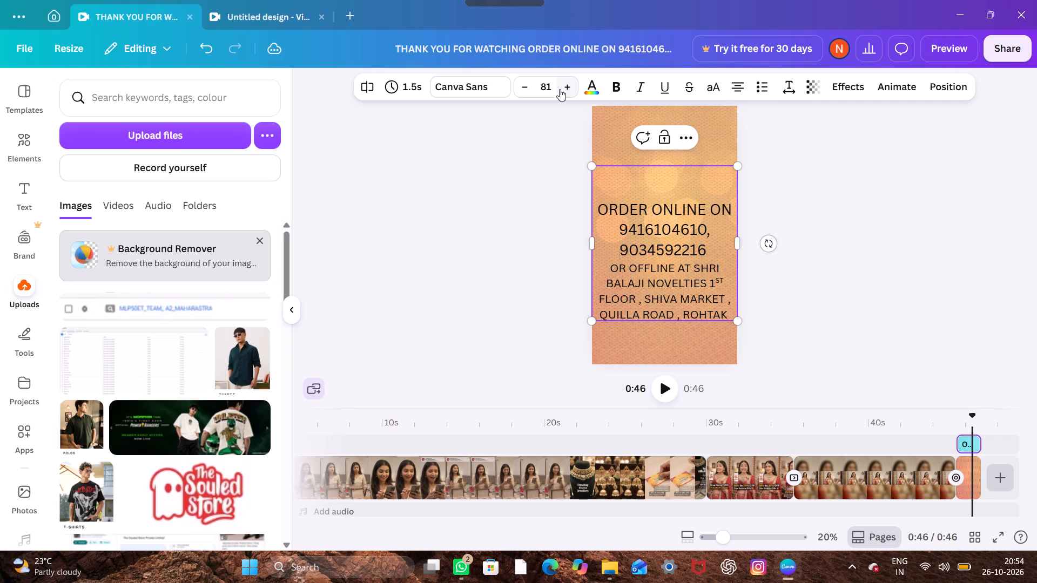
left_click(560, 89)
Enlarge the end card's "OR OFFLINE AT SHRI BALAJI NOVELTIES" shop address text to font size 70.
key("Right")
key("Right")
key("Right")
key("Right")
key("Right")
key("Right")
key("Right")
key("Right")
key("Right")
key("Right")
key("Right")
key("Right")
key("Right")
key("Right")
key("Right")
key("Right")
key("Right")
key("Right")
key("Right")
key("Right")
triple_click(560, 89)
triple_click(560, 89)
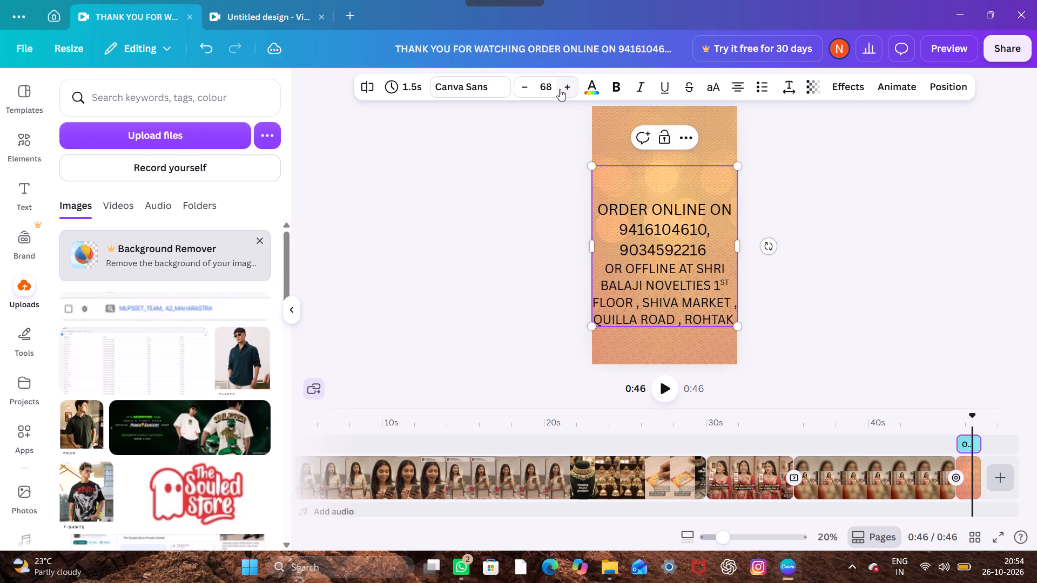
left_click(560, 89)
key("Right")
key("Right")
key("Right")
key("Right")
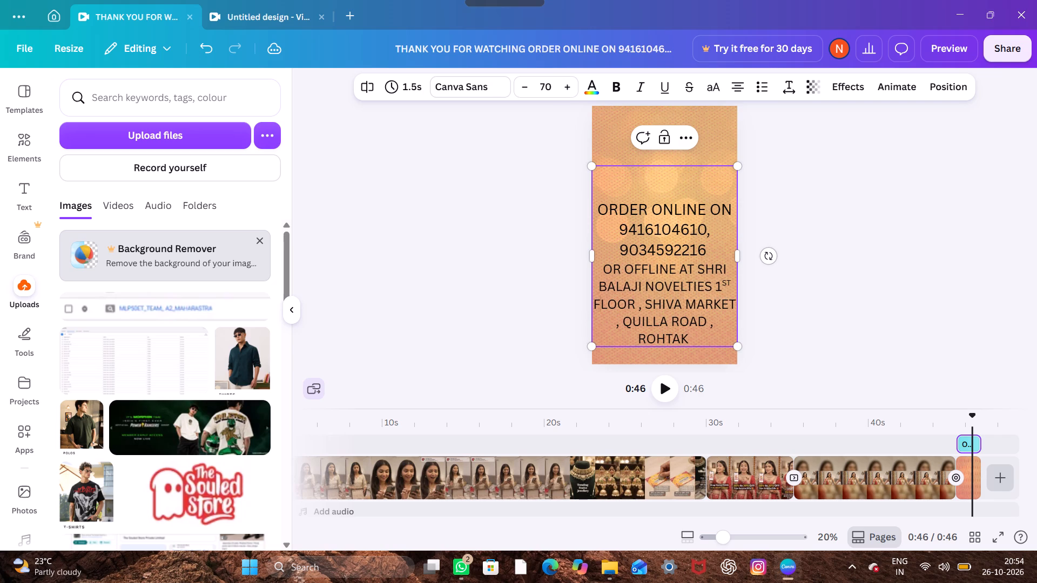
Insert a space, a comma and a line break after "ORDER ONLINE" in the end card's text.
left_click(706, 209)
key("space")
type(",")
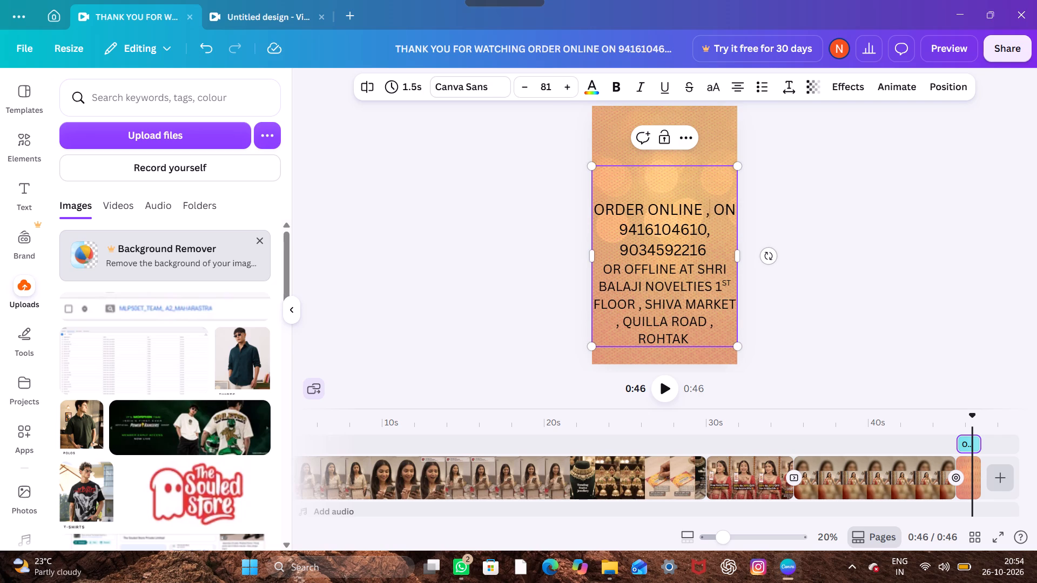
key("Return")
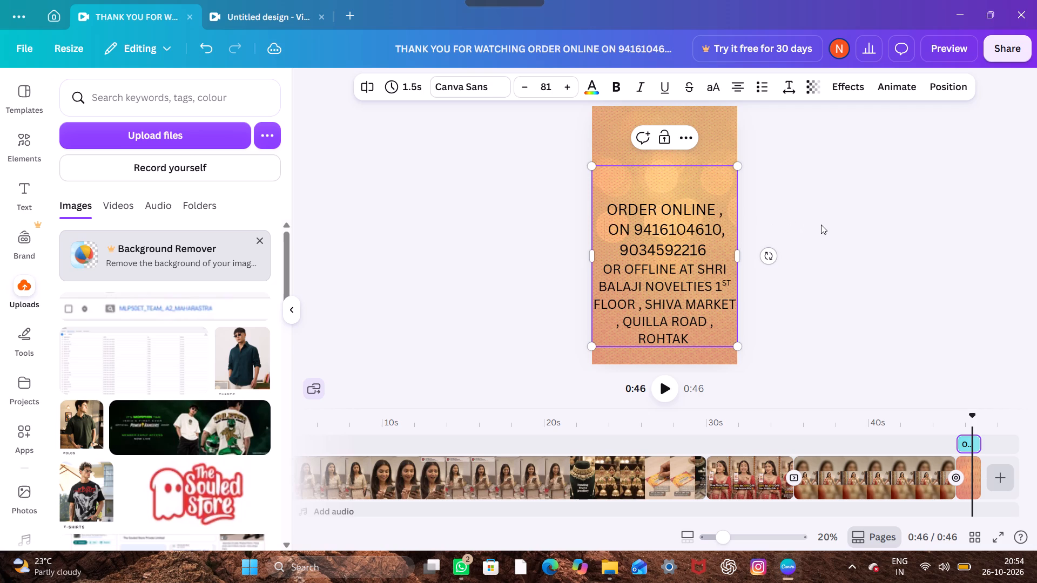
left_click(786, 361)
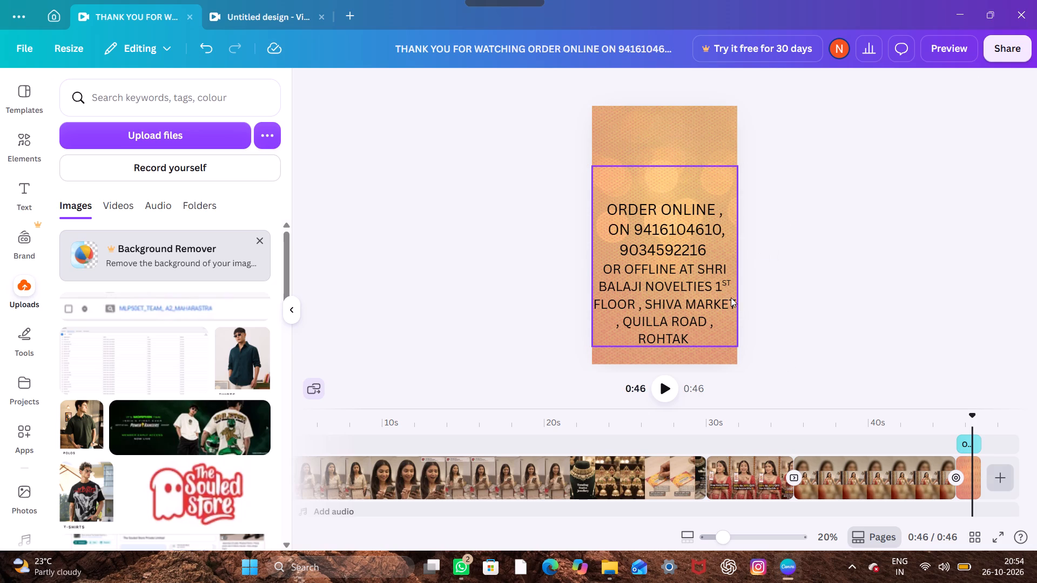
Move the end card's text block upward so it sits more centrally on the page.
left_click_drag(715, 291, 713, 263)
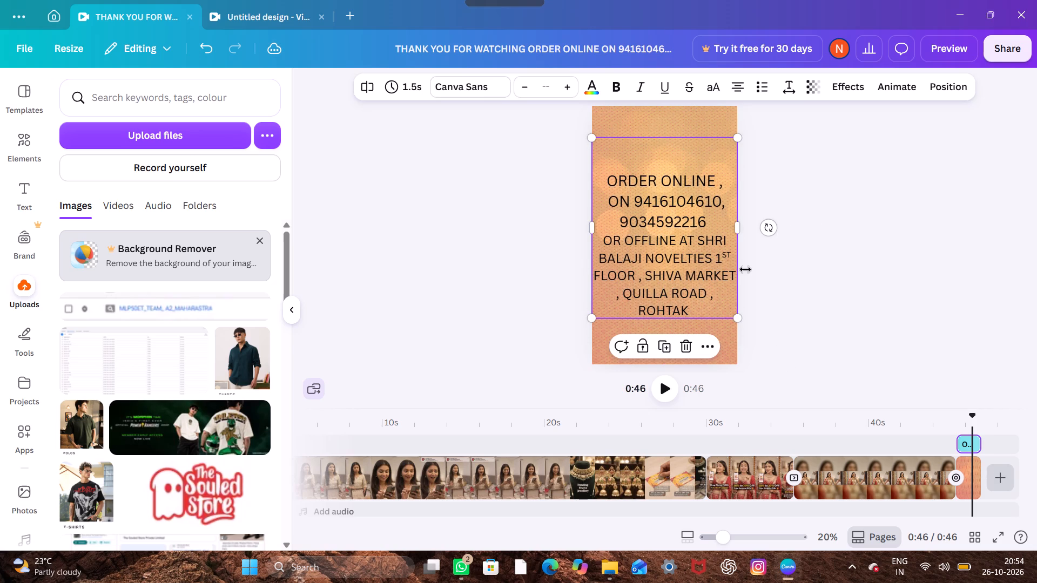
left_click(745, 269)
left_click(786, 281)
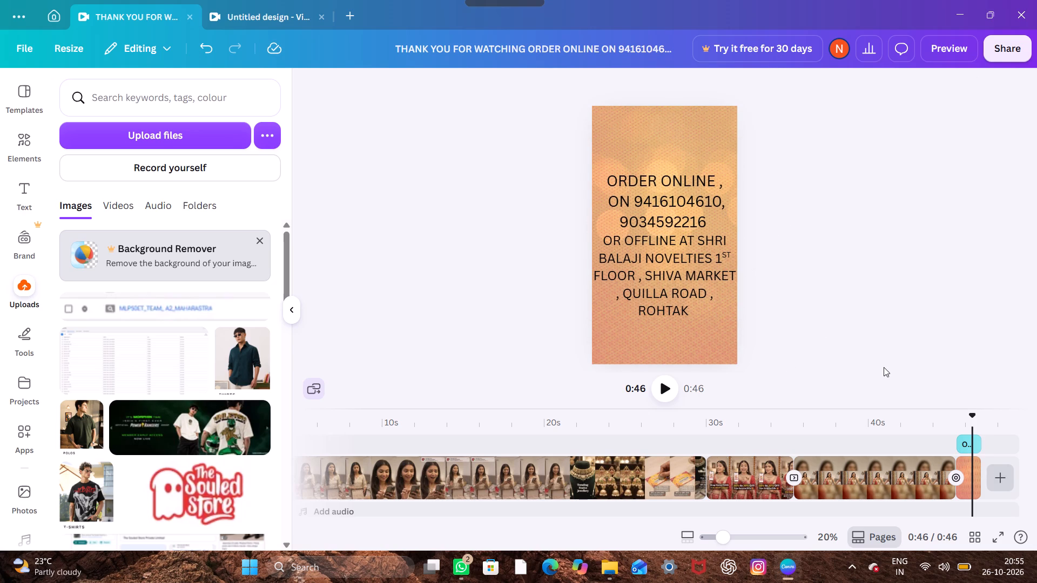
Download the reel as an MP4 video at 1080p quality.
left_click(1008, 51)
left_click(785, 334)
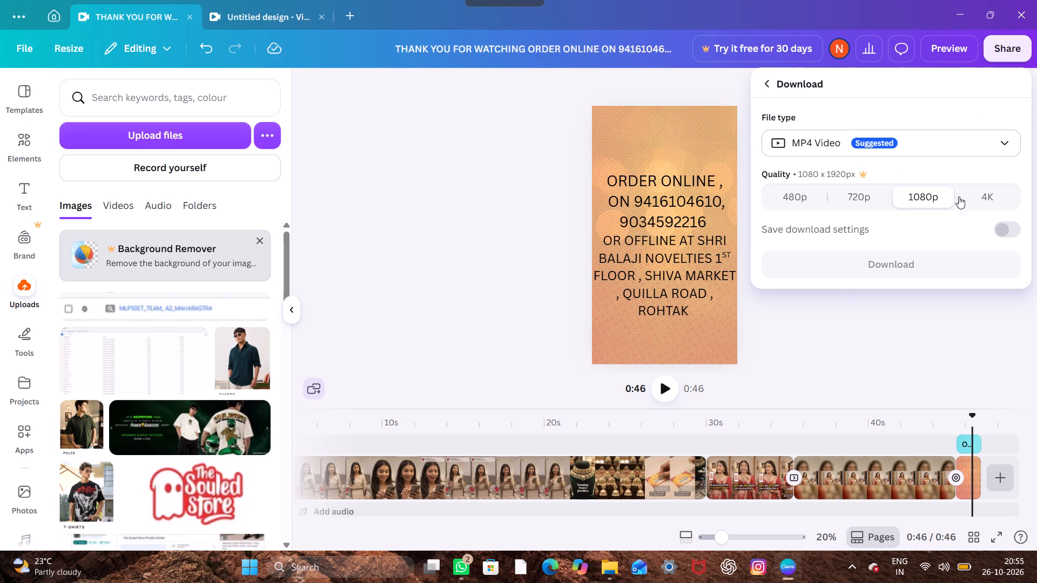
left_click(865, 272)
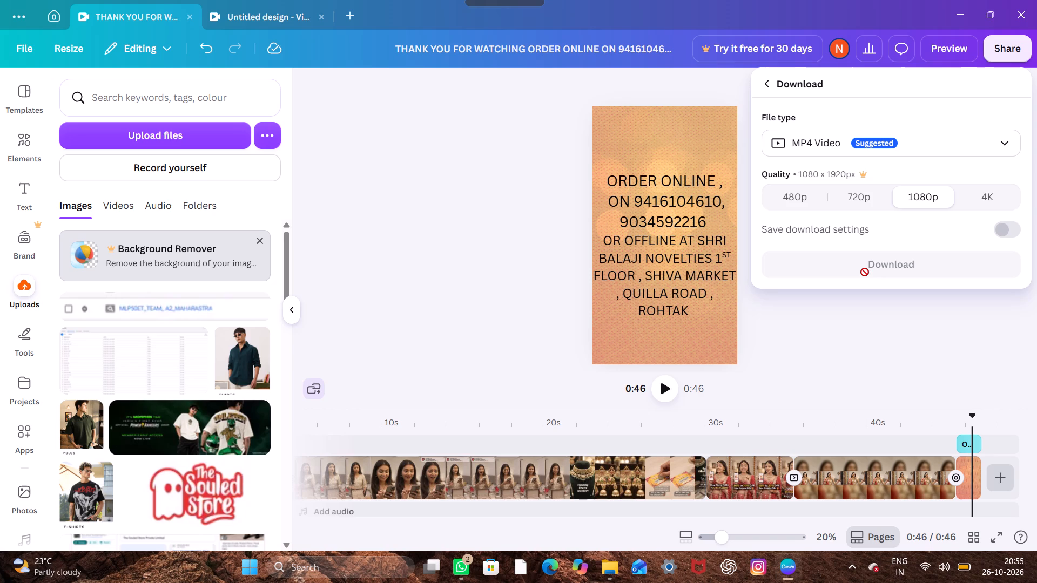
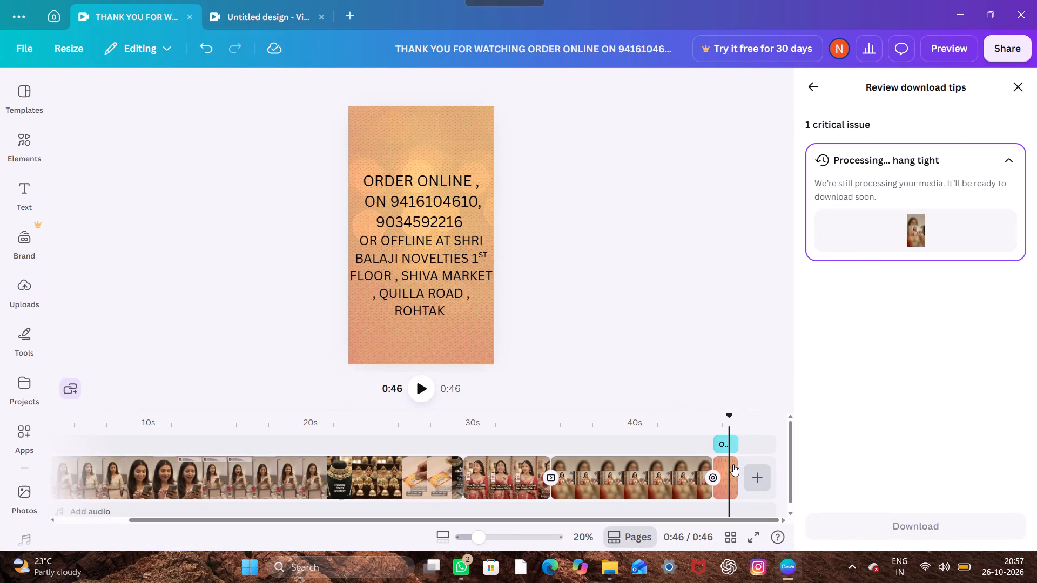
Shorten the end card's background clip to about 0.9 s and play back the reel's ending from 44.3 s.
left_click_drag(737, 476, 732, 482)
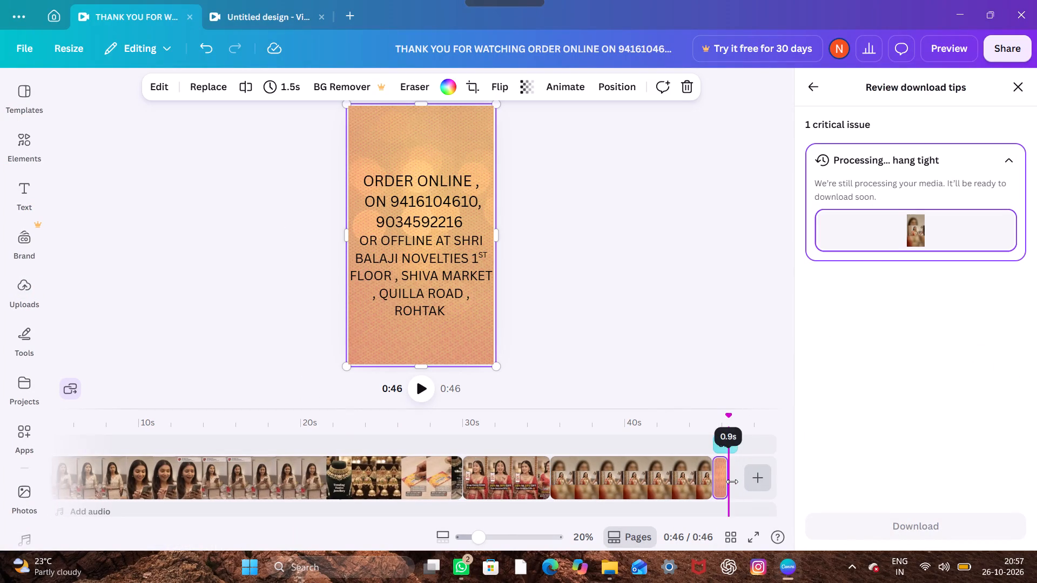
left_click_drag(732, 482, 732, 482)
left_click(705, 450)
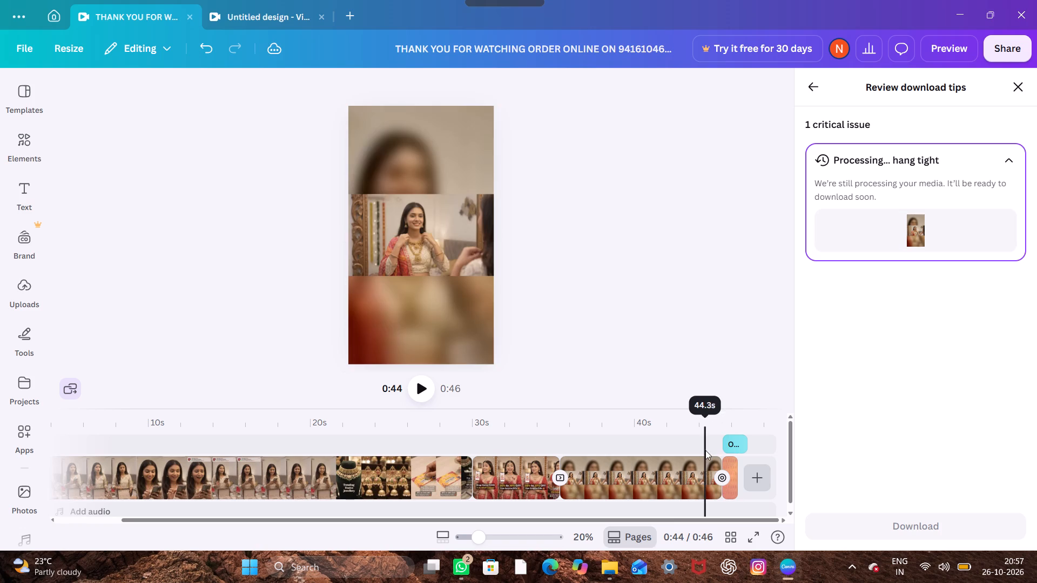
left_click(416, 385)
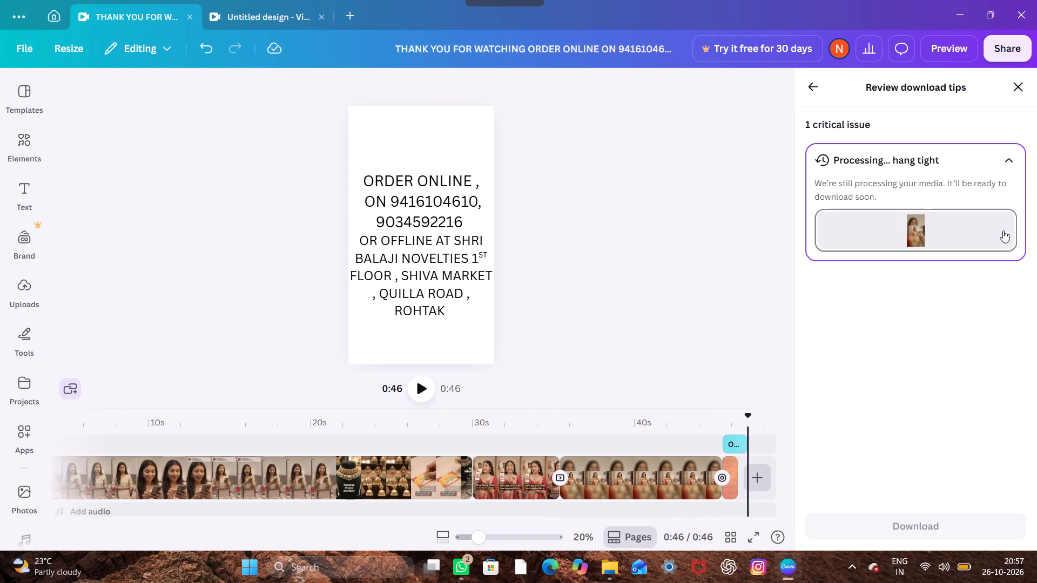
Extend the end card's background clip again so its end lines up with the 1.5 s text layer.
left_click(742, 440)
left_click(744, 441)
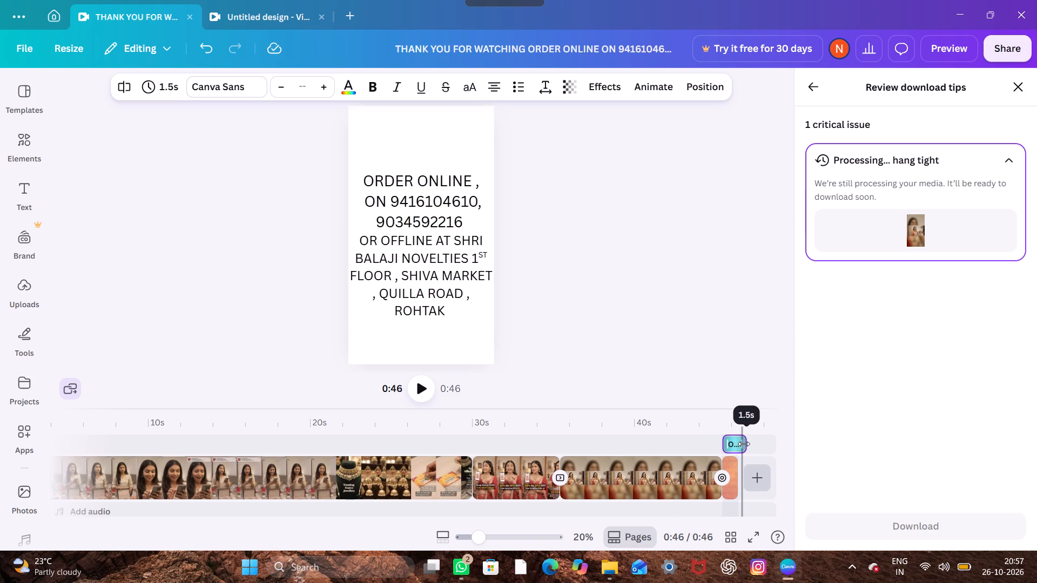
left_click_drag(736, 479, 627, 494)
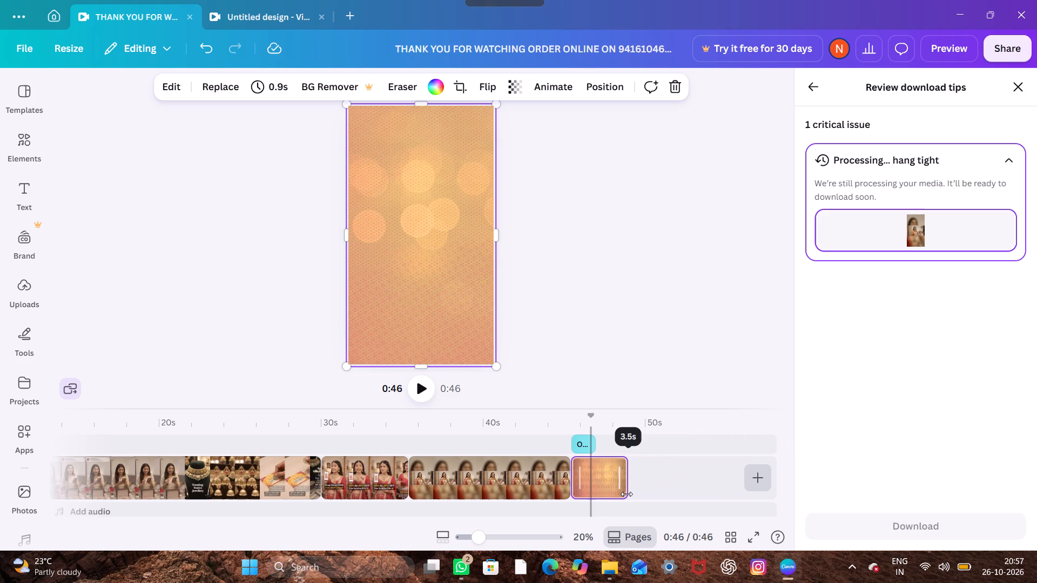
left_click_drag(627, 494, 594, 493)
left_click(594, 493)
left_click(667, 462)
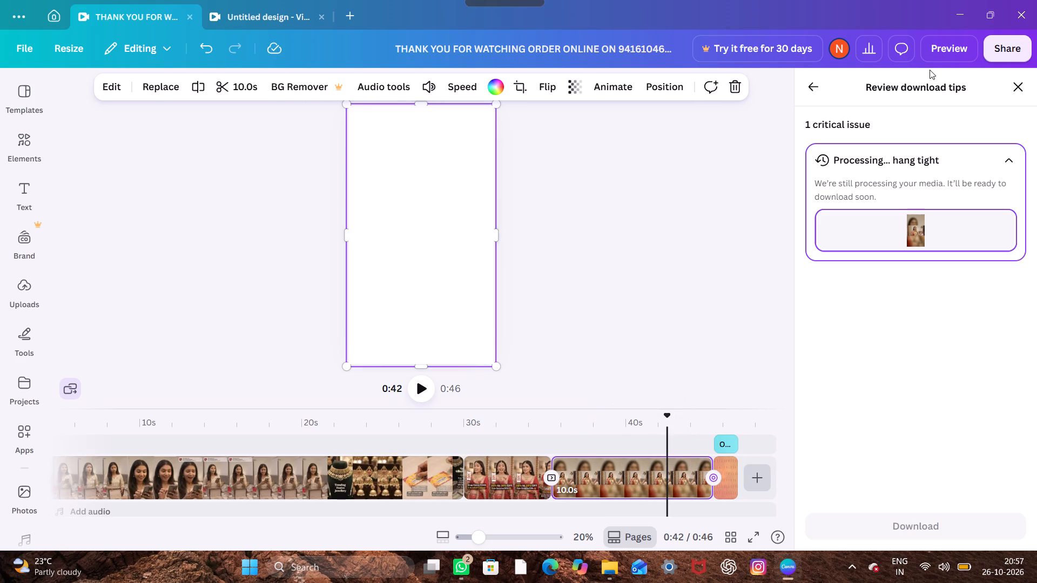
Close the download tips and set up the reel's download again as an MP4 video at 1080p.
left_click(1023, 79)
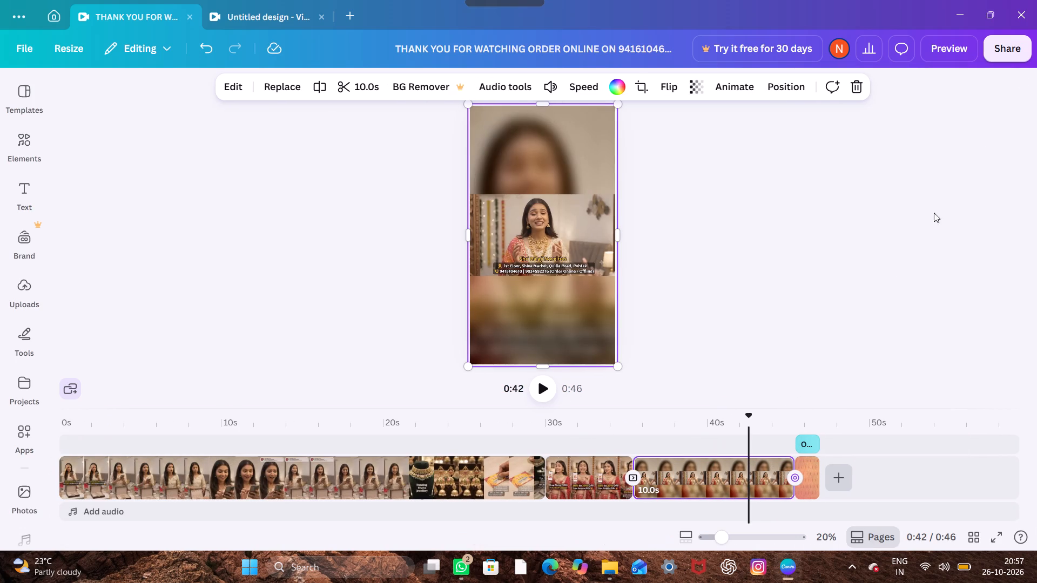
left_click(1022, 58)
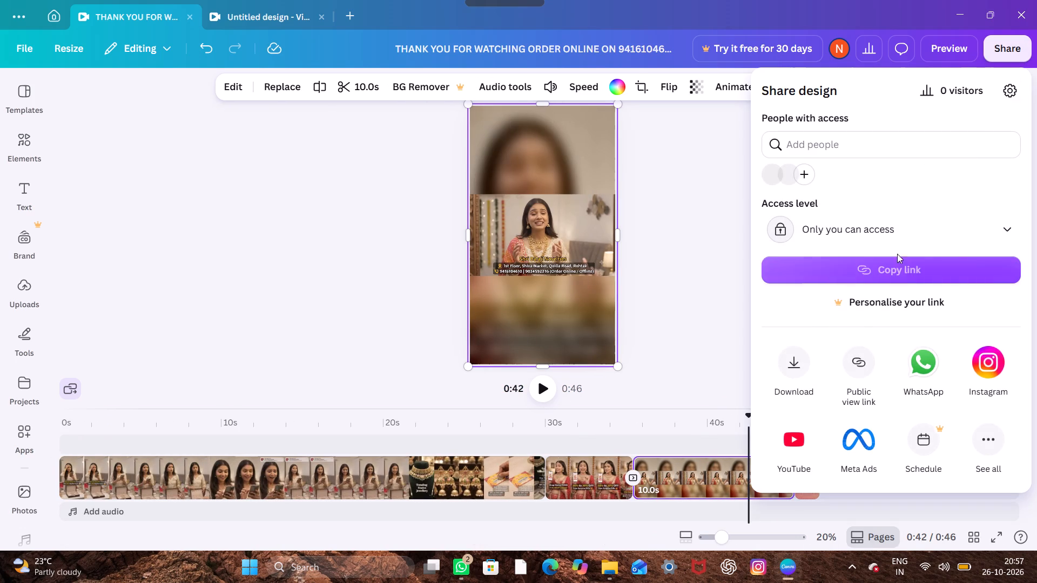
left_click(798, 360)
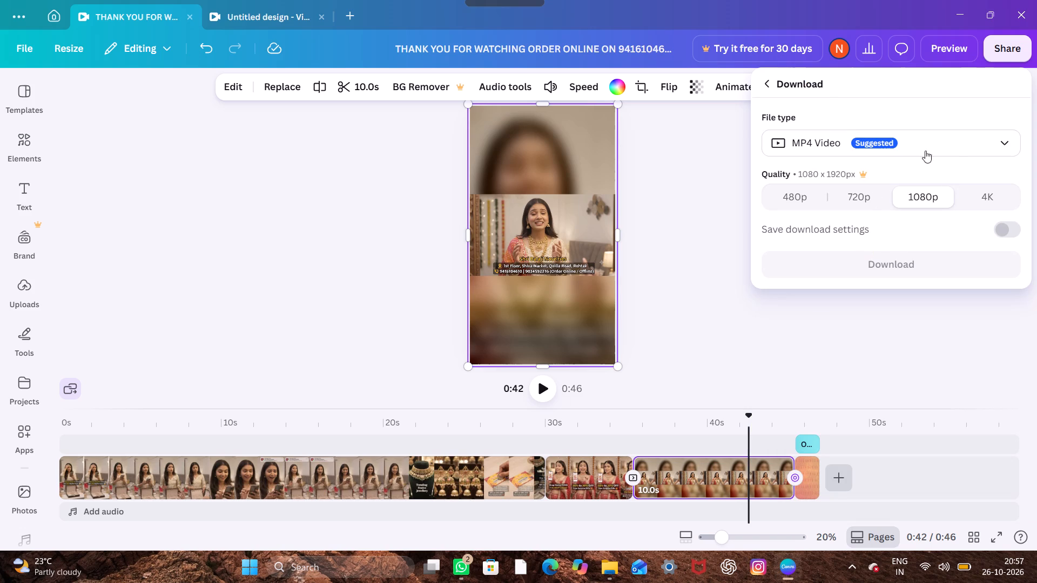
left_click(960, 141)
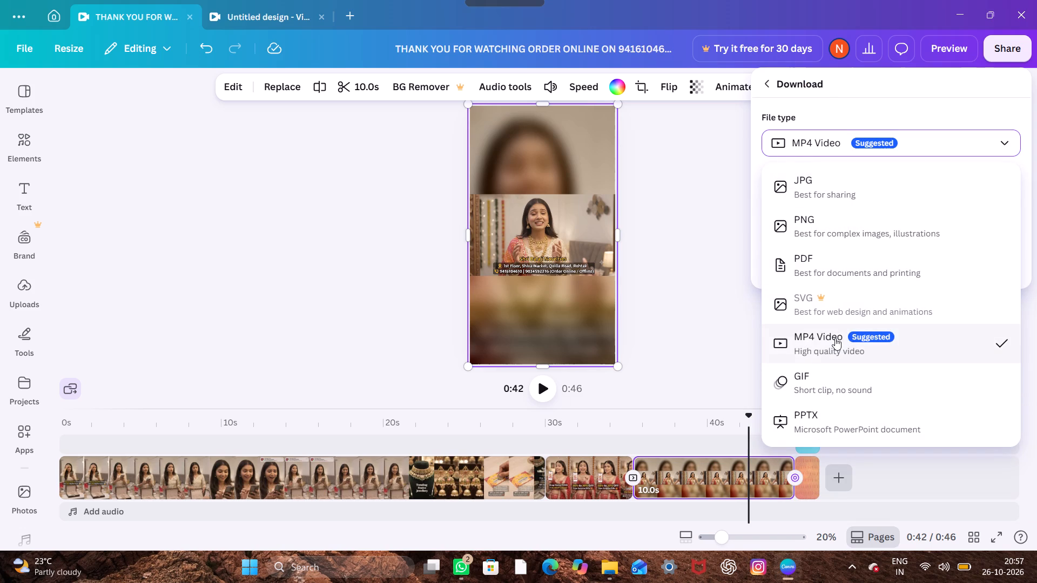
left_click(835, 338)
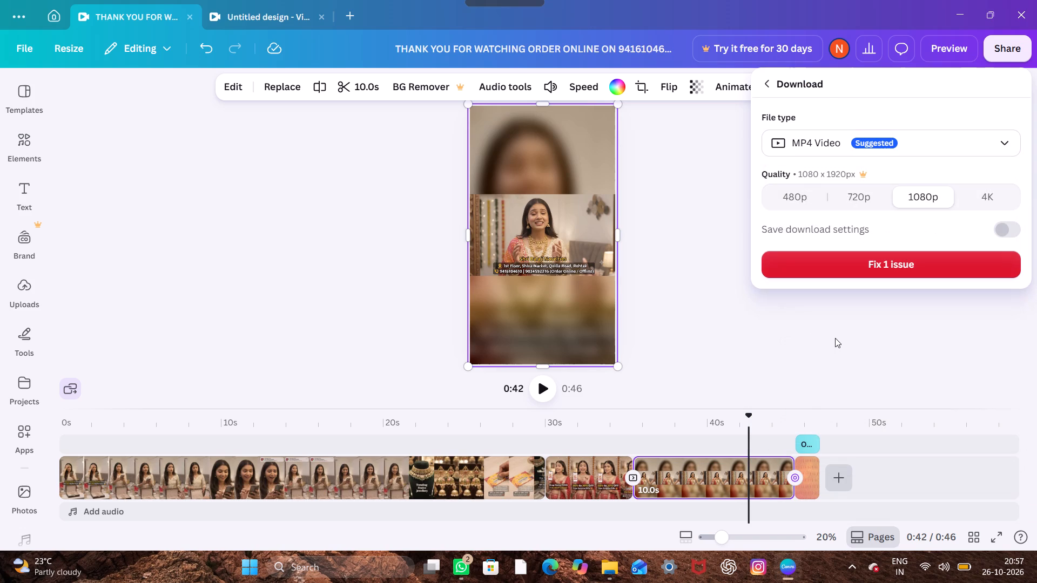
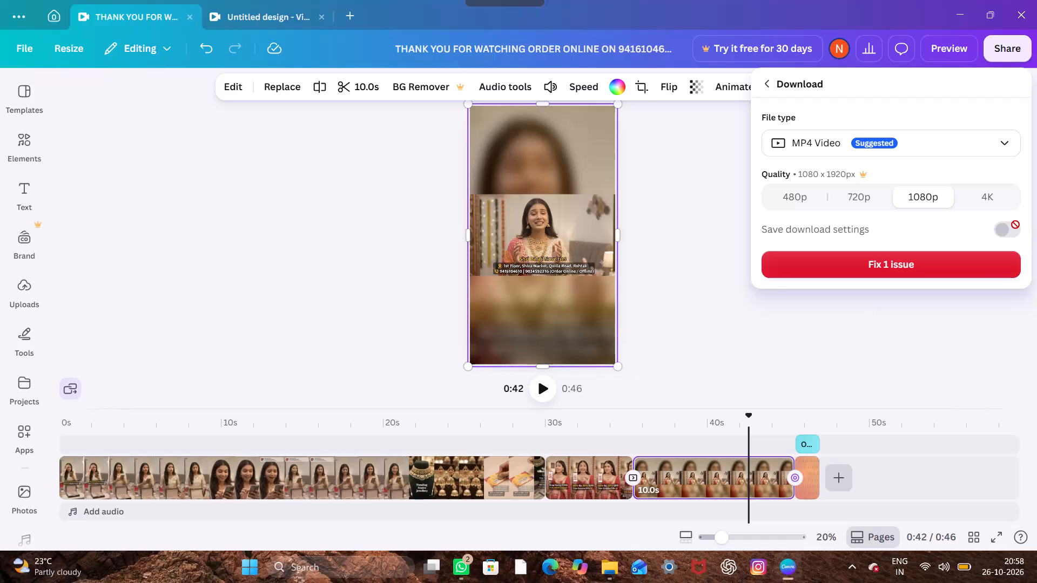
Open the review of the critical issue flagged for the reel's MP4 download.
left_click(1015, 222)
left_click(980, 255)
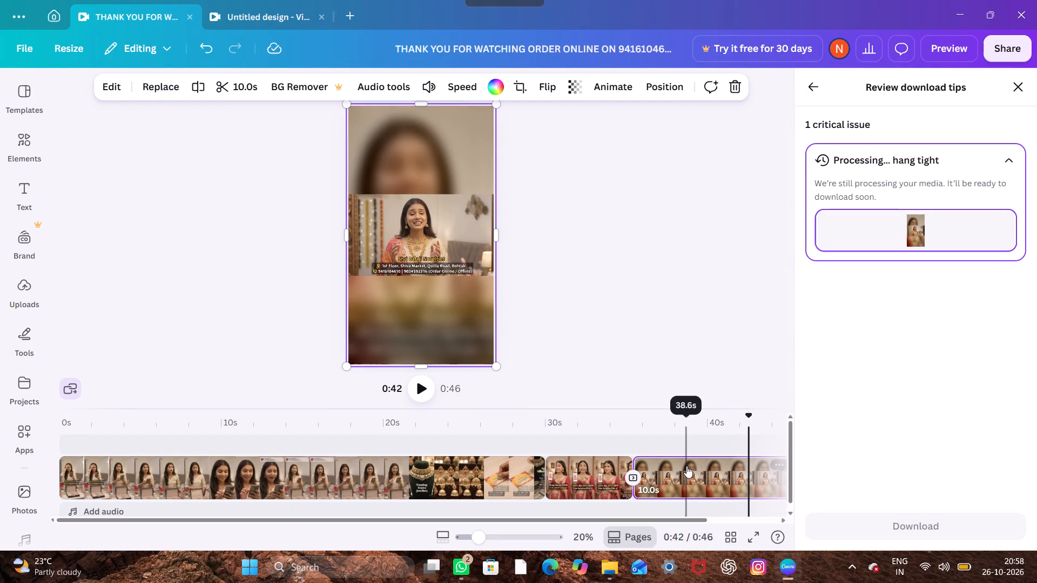
Open the settings of the transition between the last 10.0 s clip and the end card.
scroll(589, 500, "left", 1)
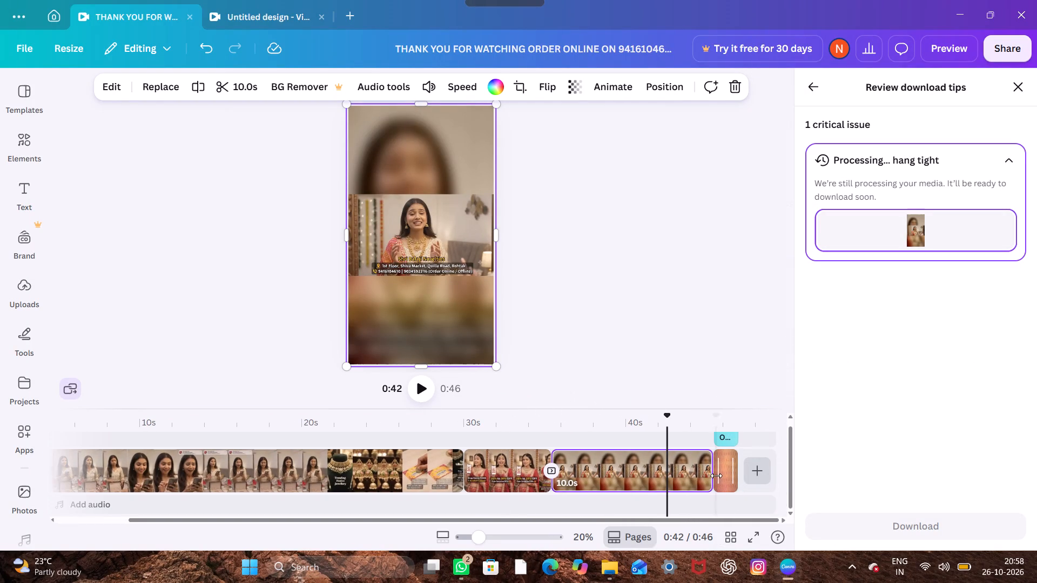
left_click(713, 470)
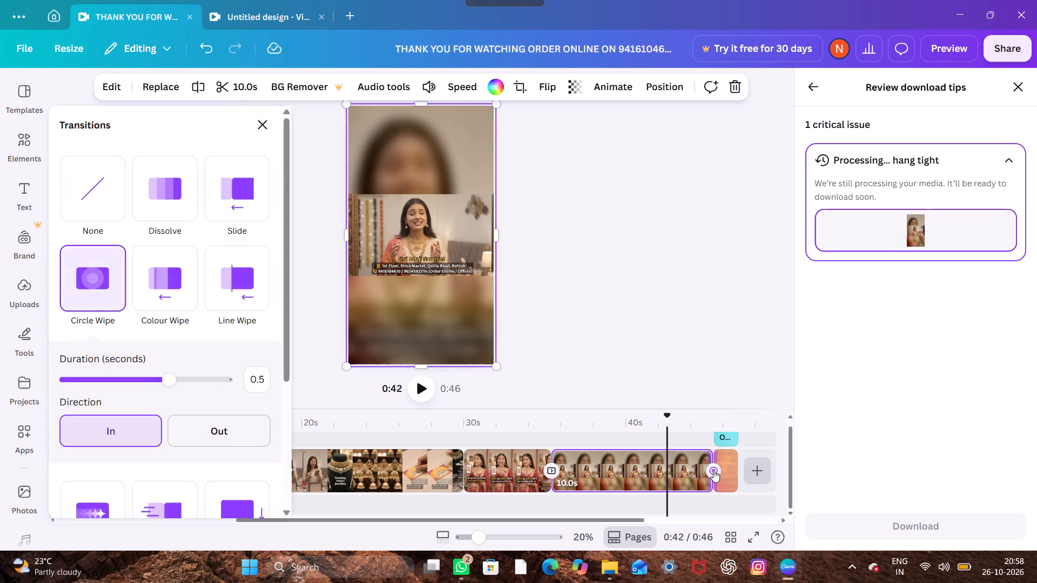
Change the transition between the last 10.0 s clip and the end card to Slide.
left_click(89, 206)
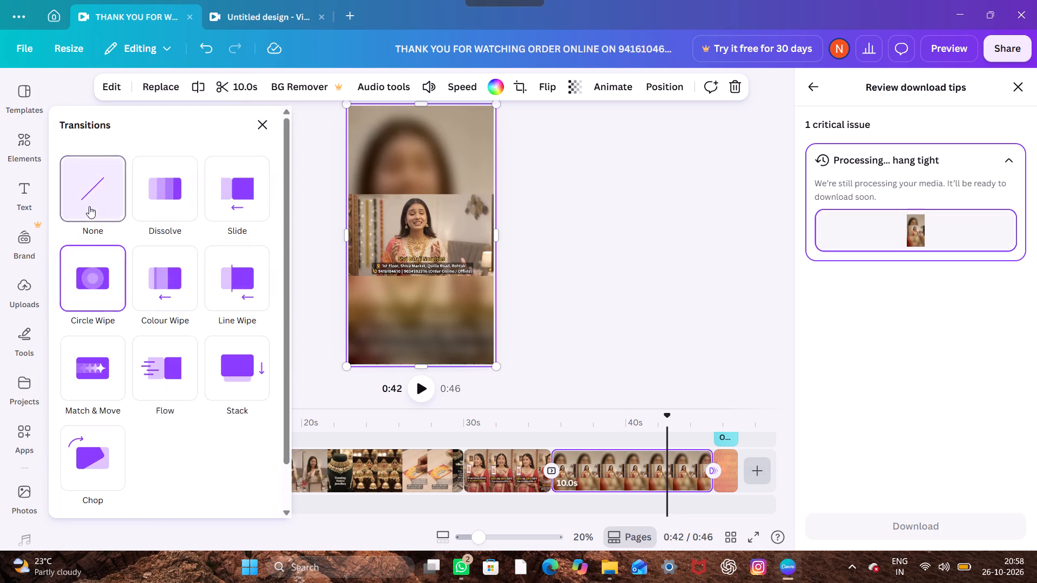
left_click(235, 204)
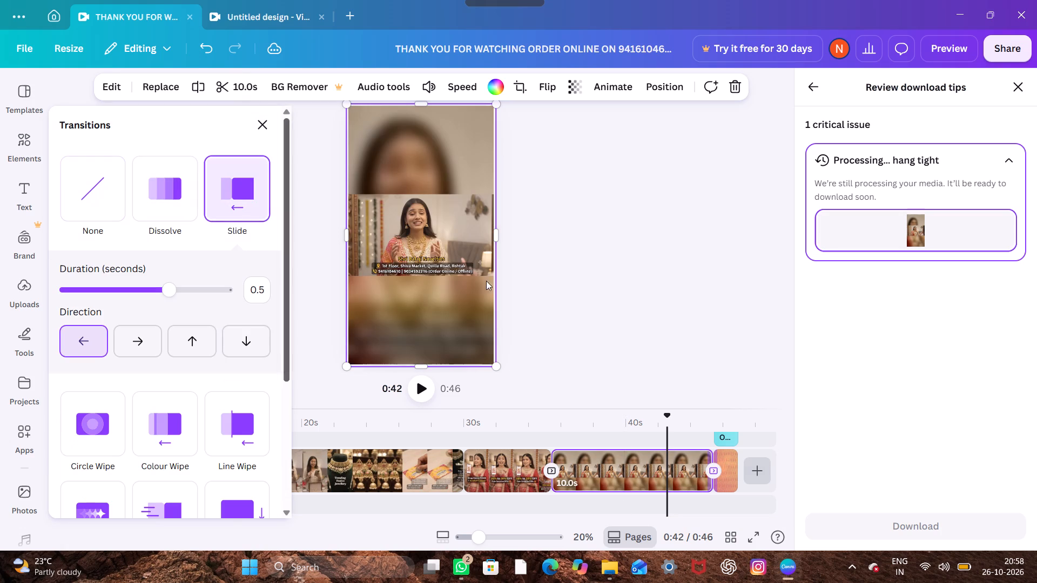
Locate on the timeline the media flagged as still processing in the download review.
left_click(921, 250)
triple_click(1001, 242)
left_click(1001, 242)
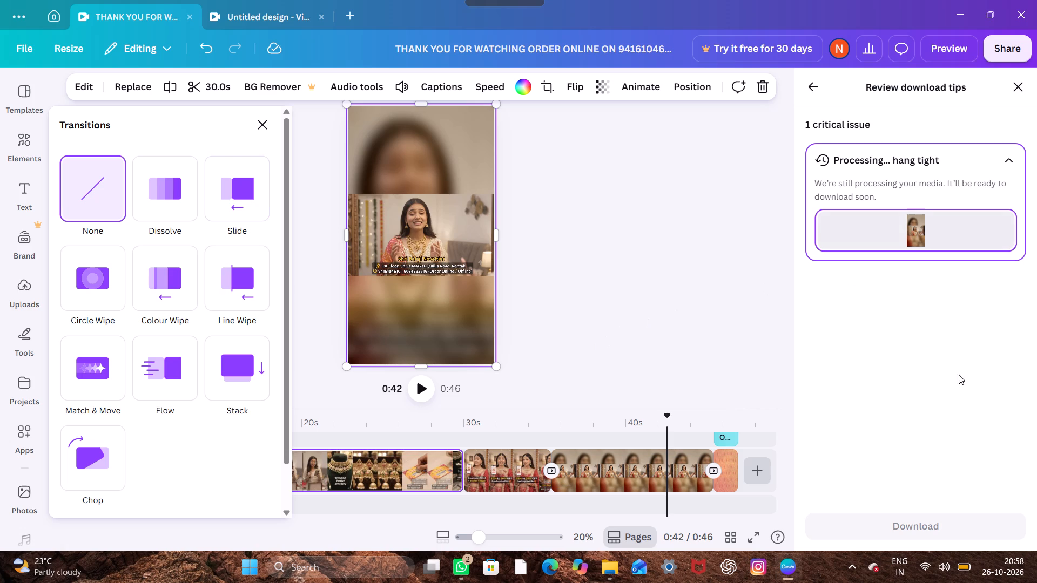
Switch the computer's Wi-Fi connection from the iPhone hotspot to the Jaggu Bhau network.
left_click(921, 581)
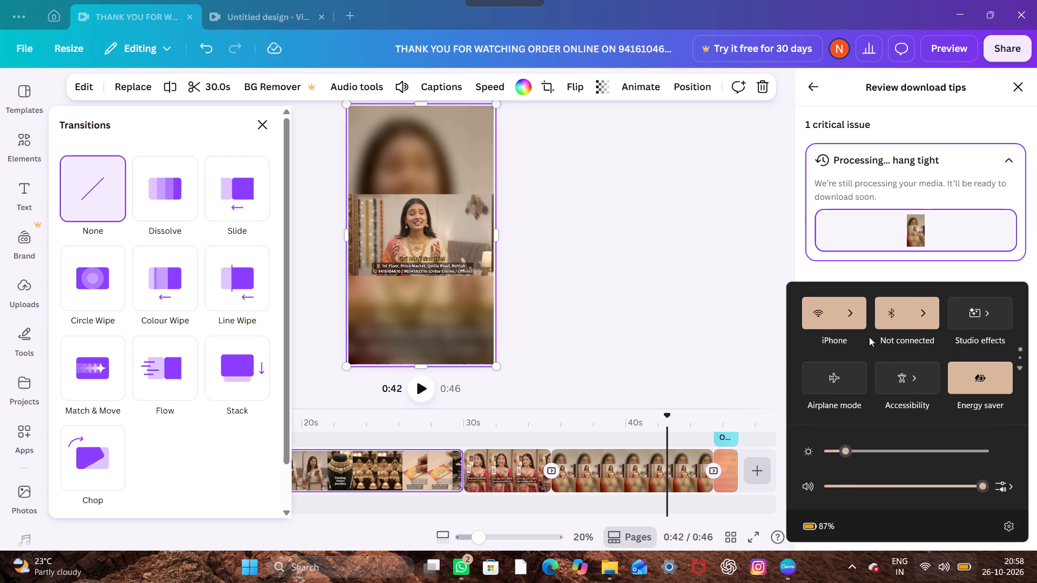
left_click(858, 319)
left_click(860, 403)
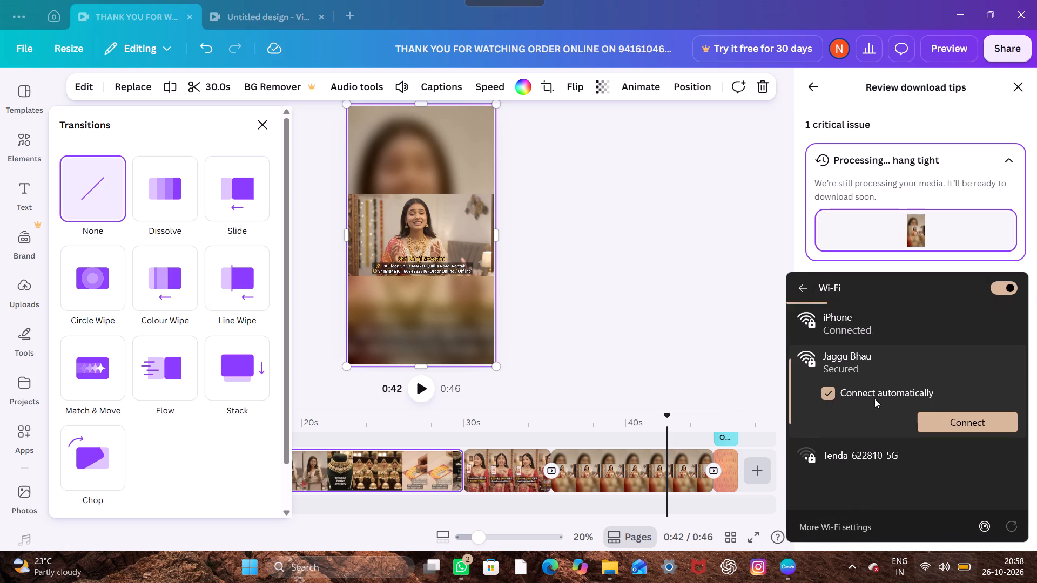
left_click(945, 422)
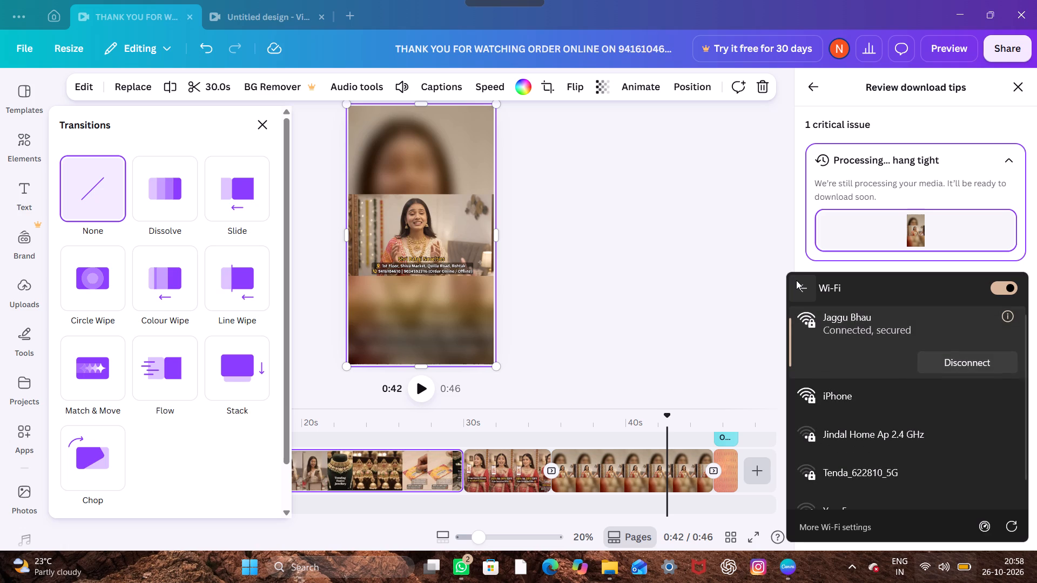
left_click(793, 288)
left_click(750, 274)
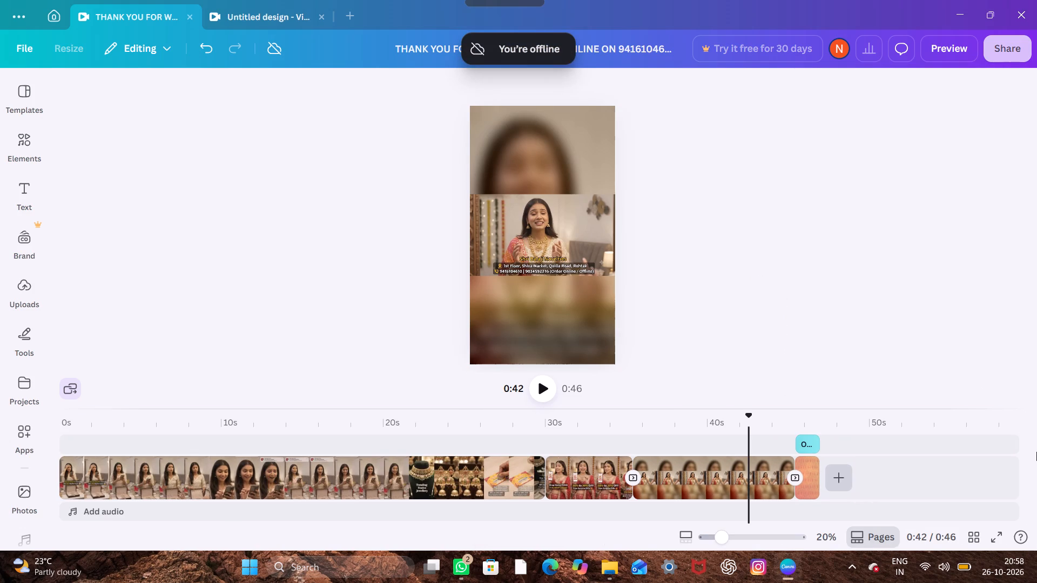
Switch the computer's Wi-Fi connection back to the iPhone network.
left_click(927, 553)
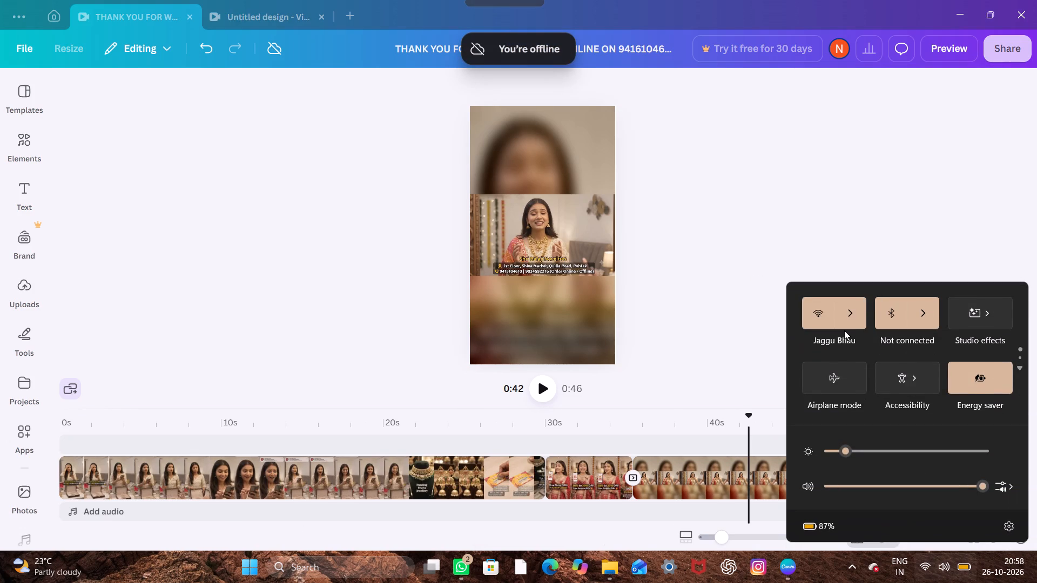
left_click(844, 330)
left_click(846, 314)
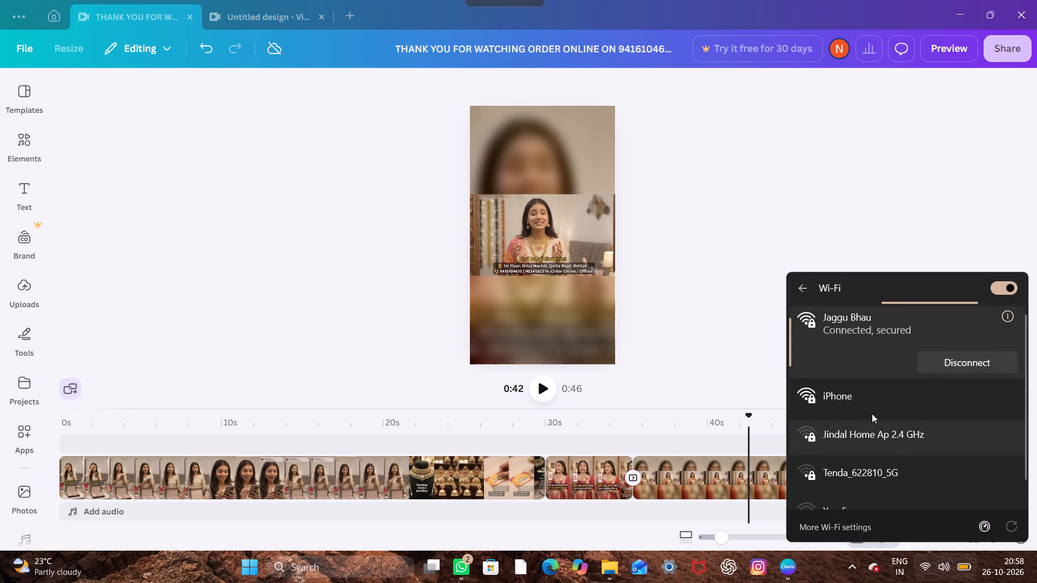
left_click(872, 413)
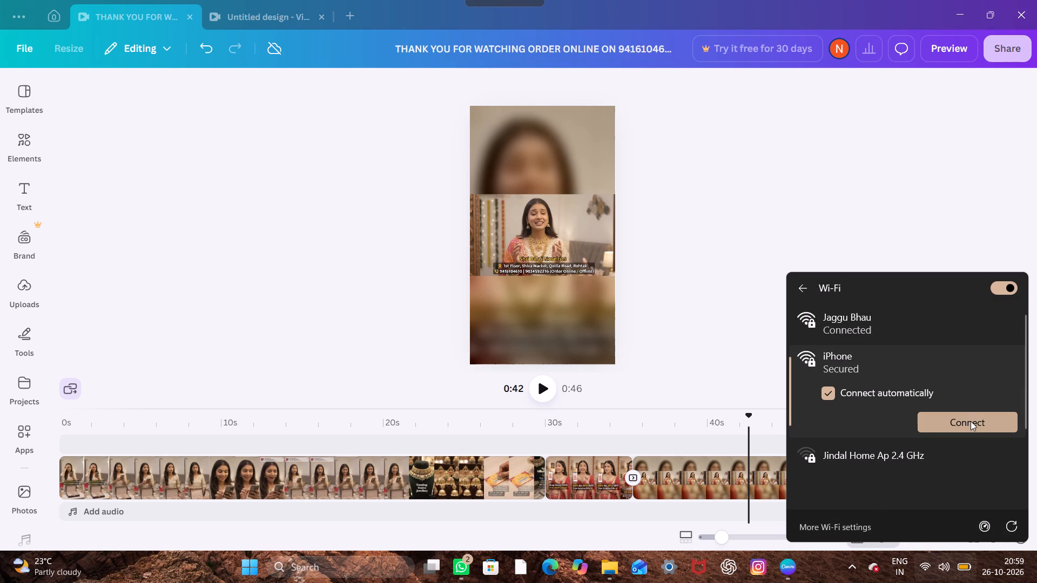
left_click(971, 421)
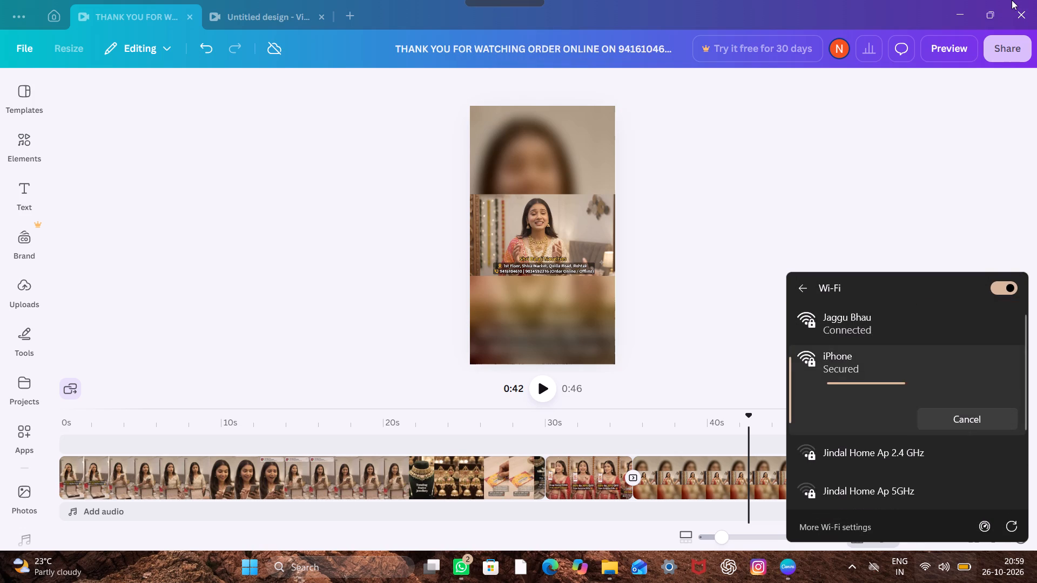
Close Canva and relaunch it from the desktop.
left_click(1013, 0)
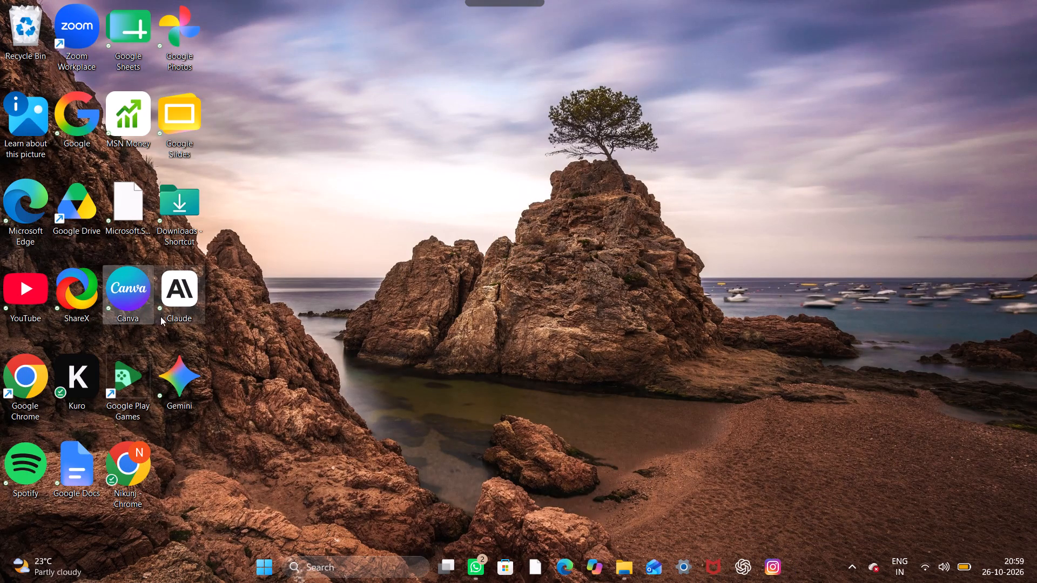
double_click(152, 313)
double_click(131, 313)
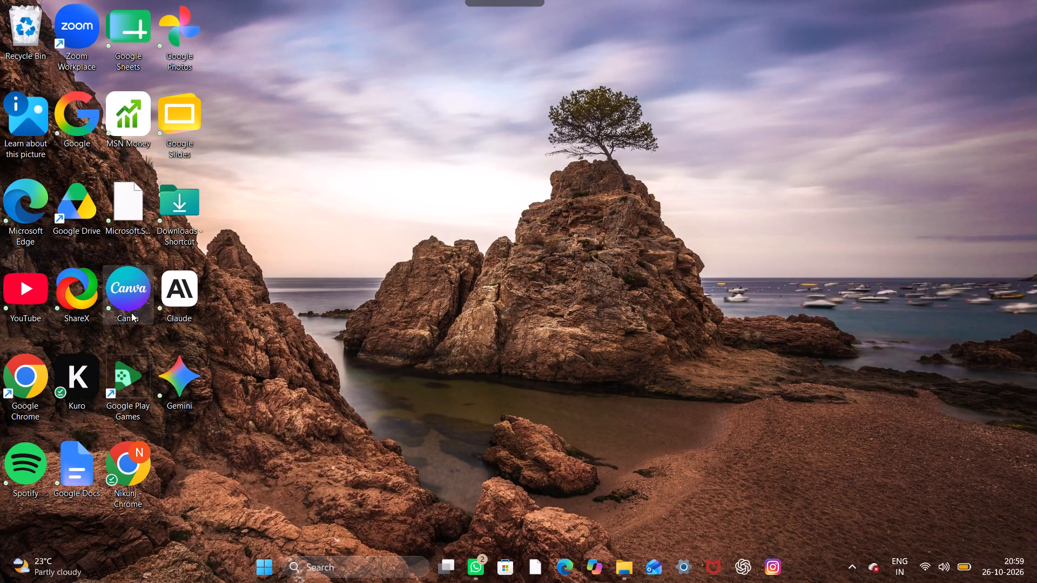
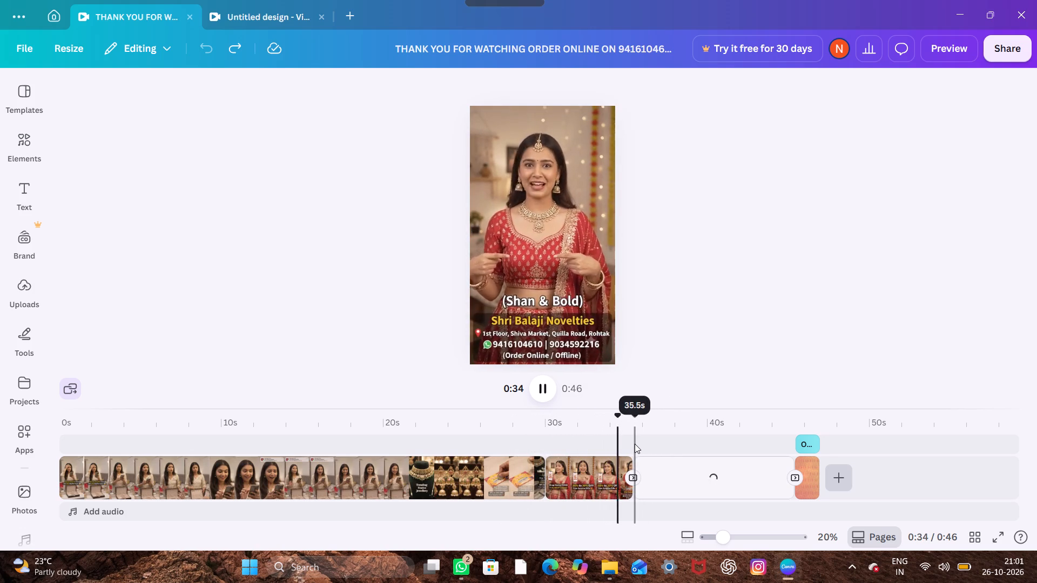
Delete the unloaded 10-second clip between the 5.3 s clip and the end card.
left_click(634, 443)
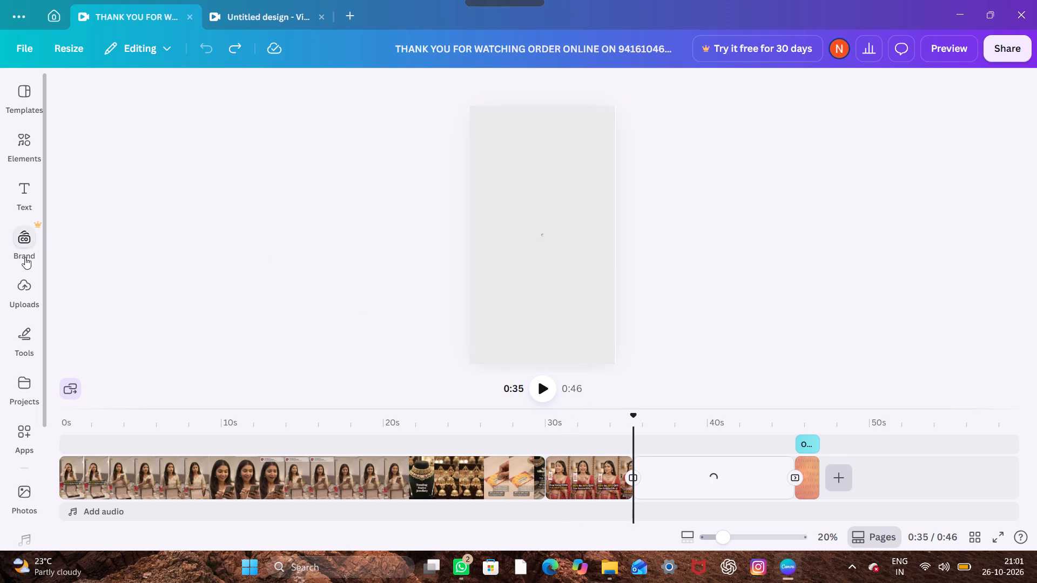
left_click(18, 289)
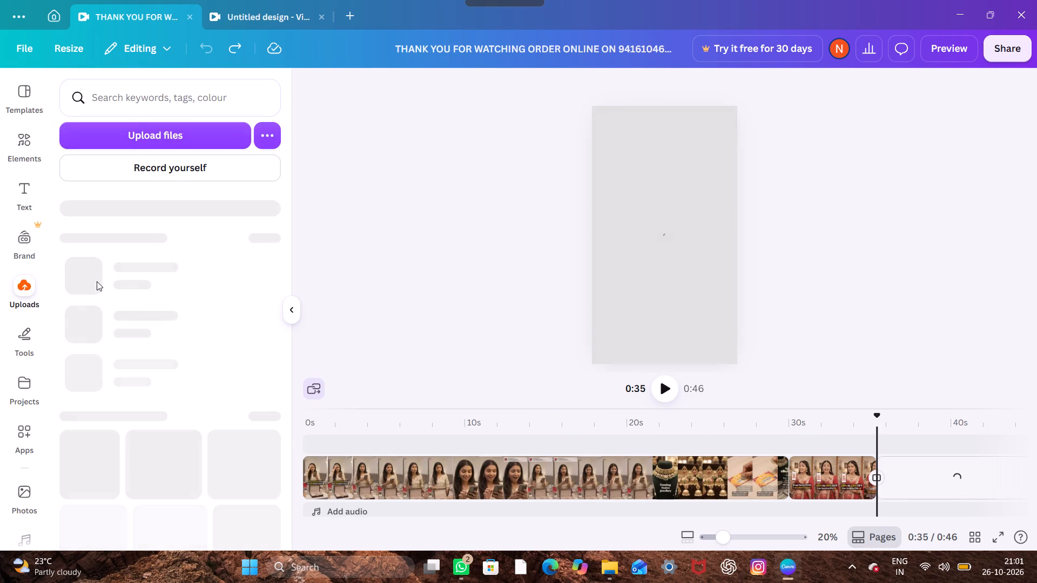
left_click(908, 485)
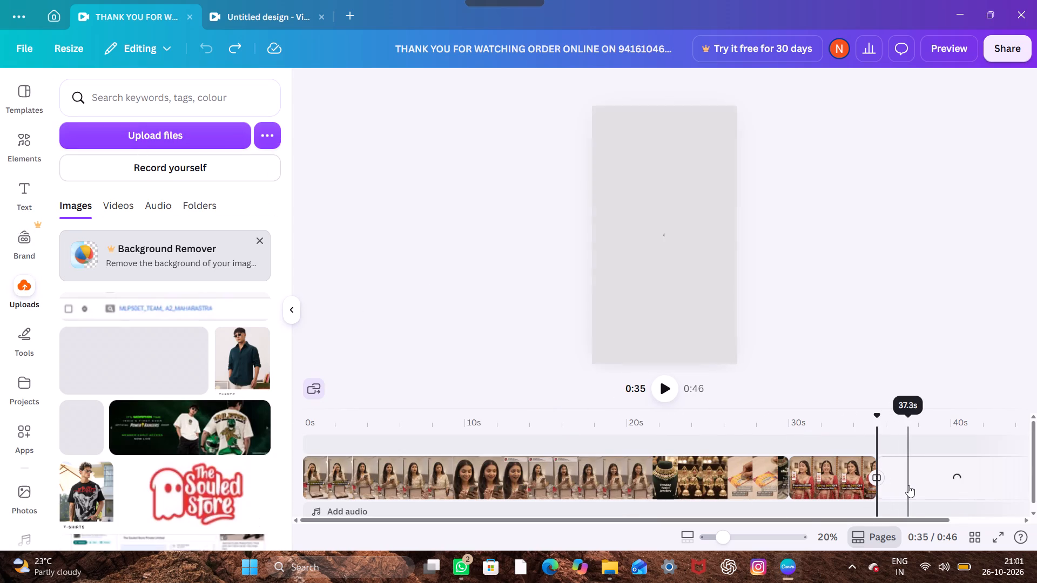
key("Delete")
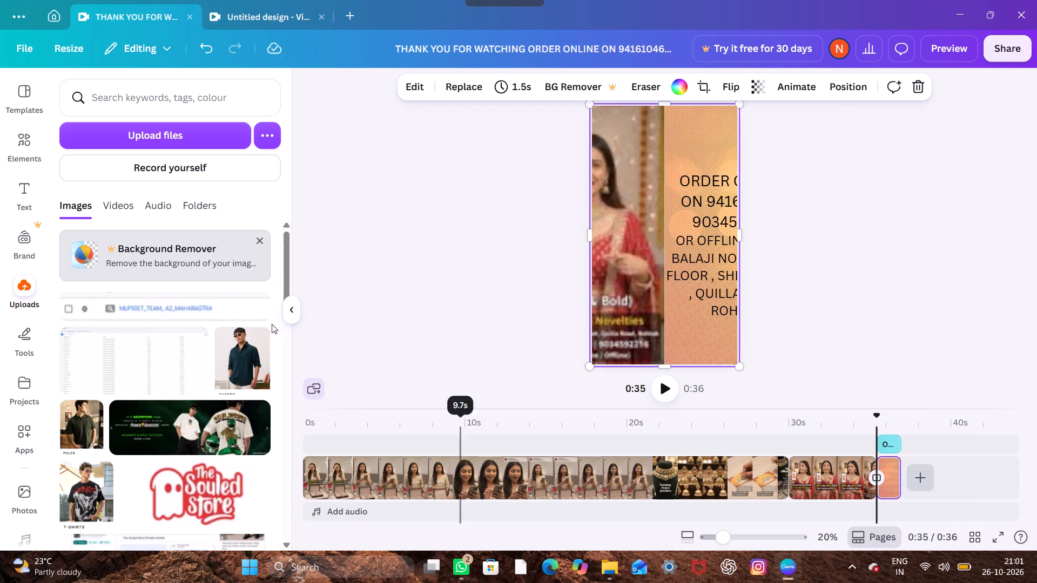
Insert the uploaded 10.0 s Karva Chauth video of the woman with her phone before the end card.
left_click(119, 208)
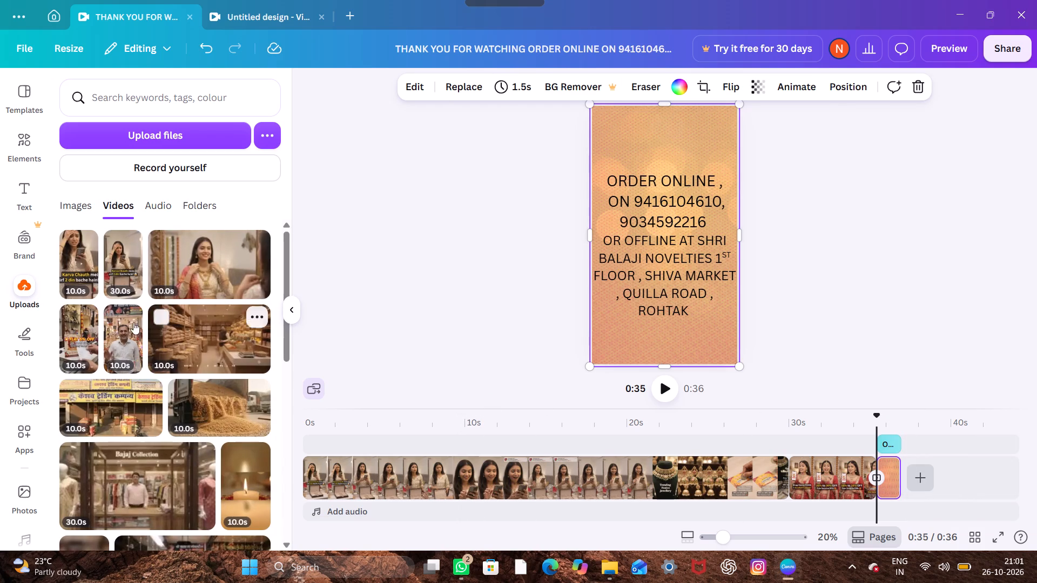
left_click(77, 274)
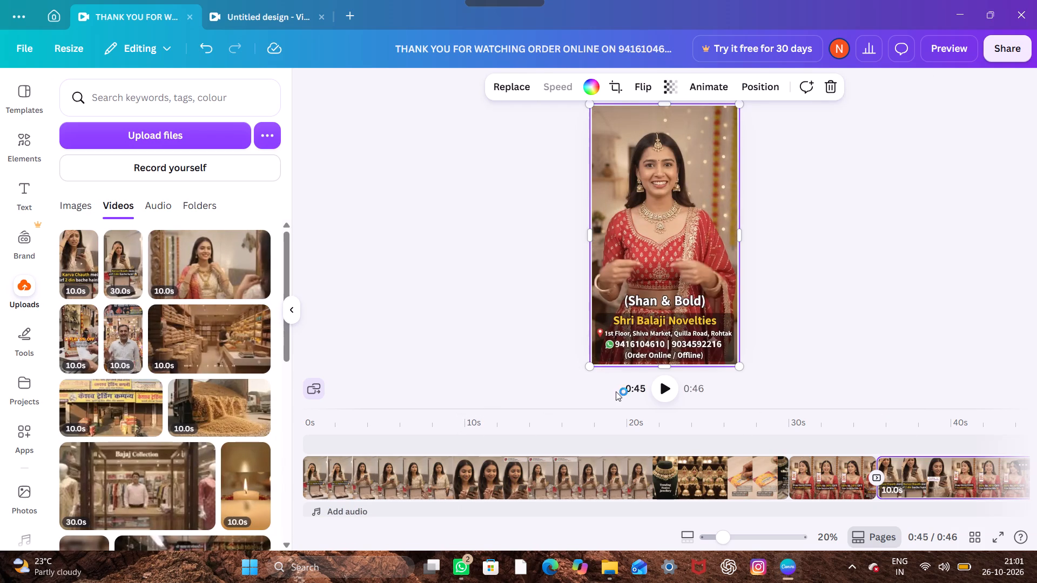
Play the reel from within the 5.3 s clip into the newly inserted 10.0 s clip to check it.
left_click(656, 386)
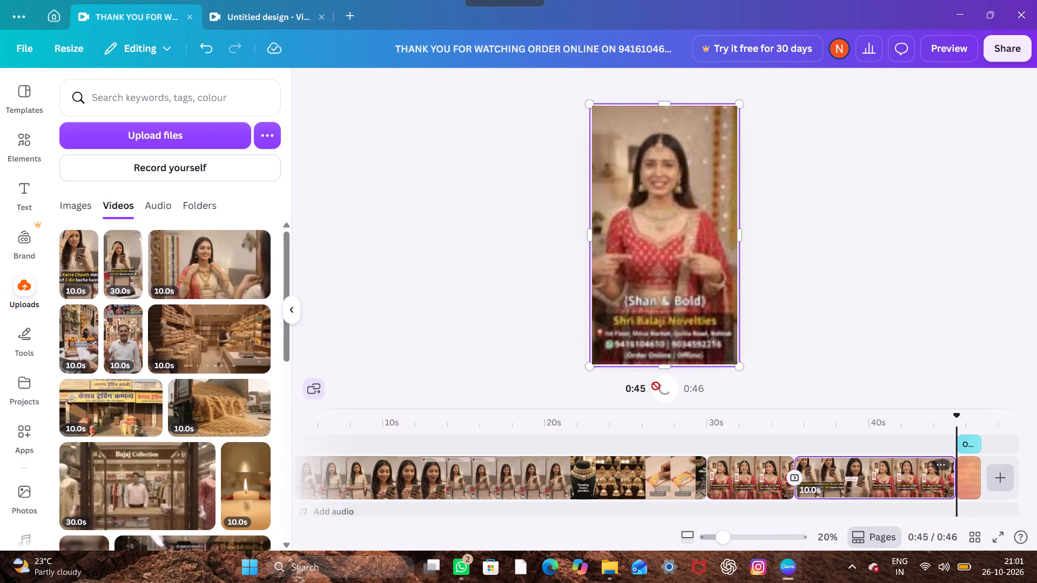
left_click(755, 480)
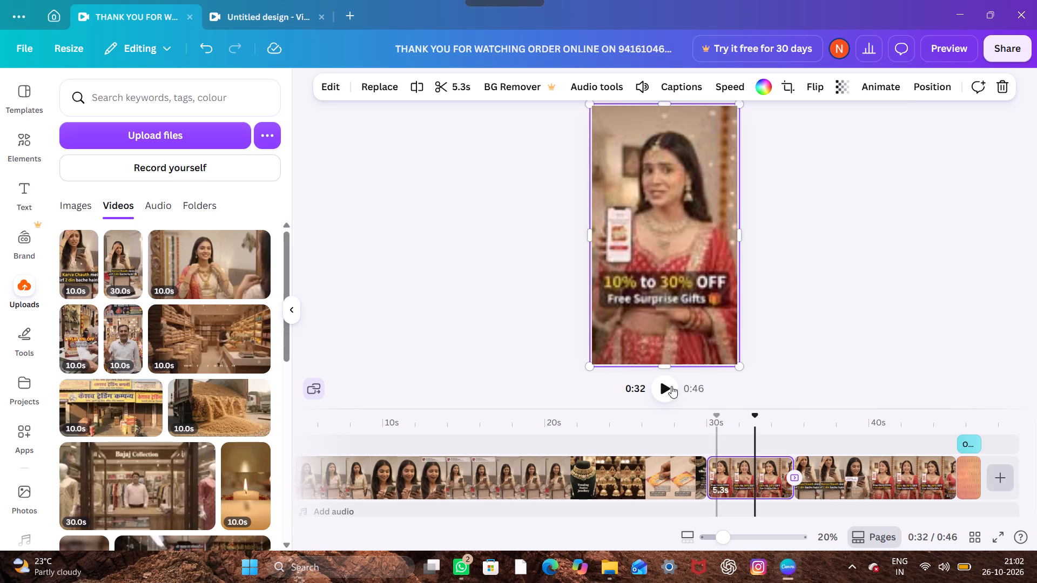
left_click(671, 386)
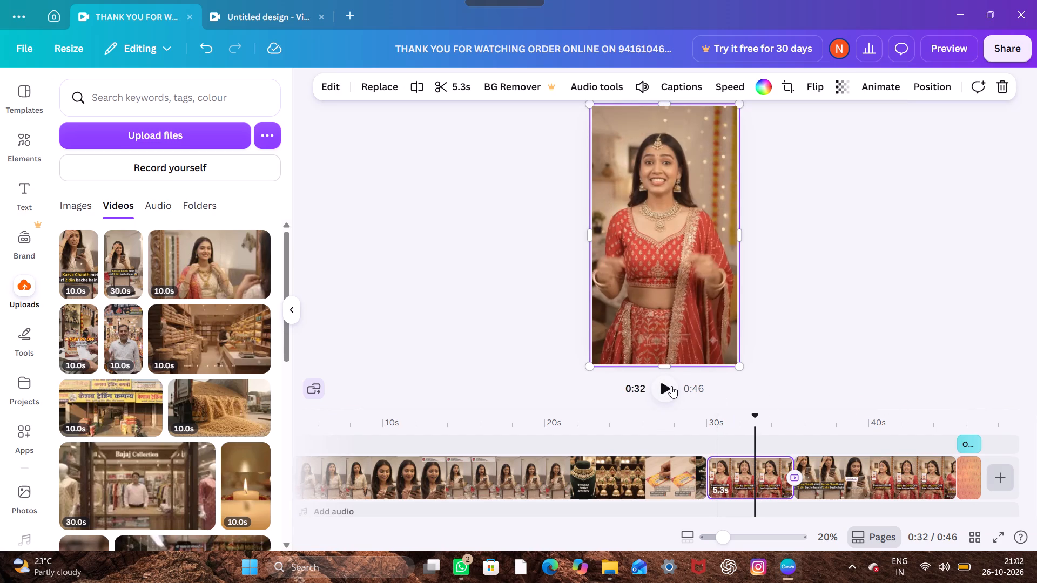
left_click(665, 382)
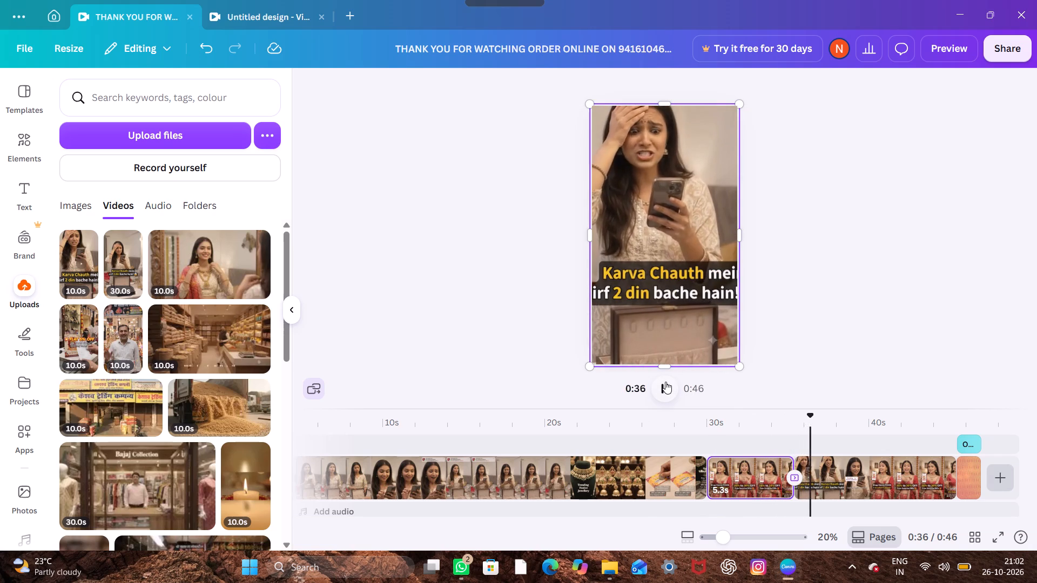
left_click(671, 388)
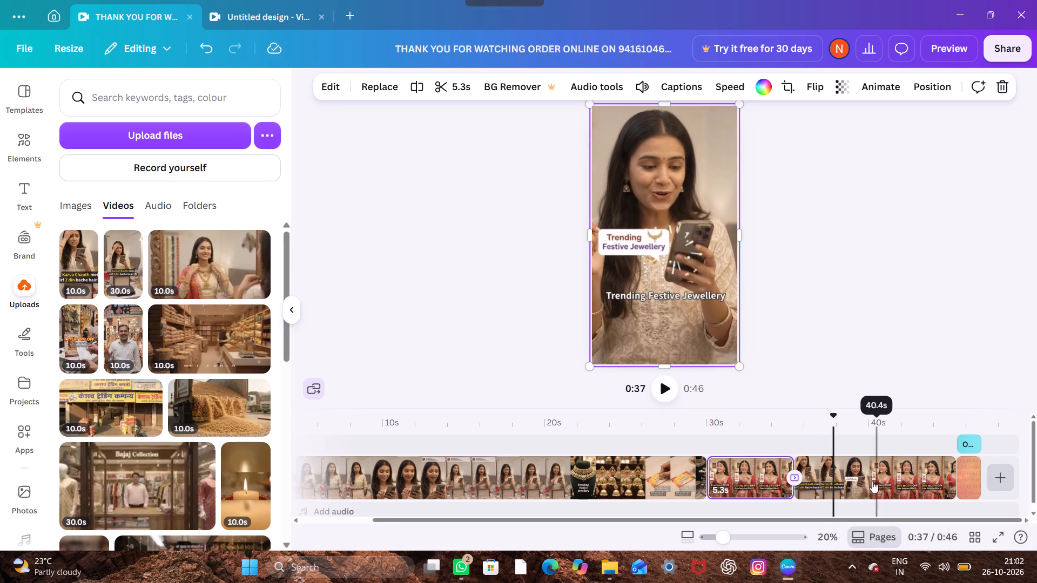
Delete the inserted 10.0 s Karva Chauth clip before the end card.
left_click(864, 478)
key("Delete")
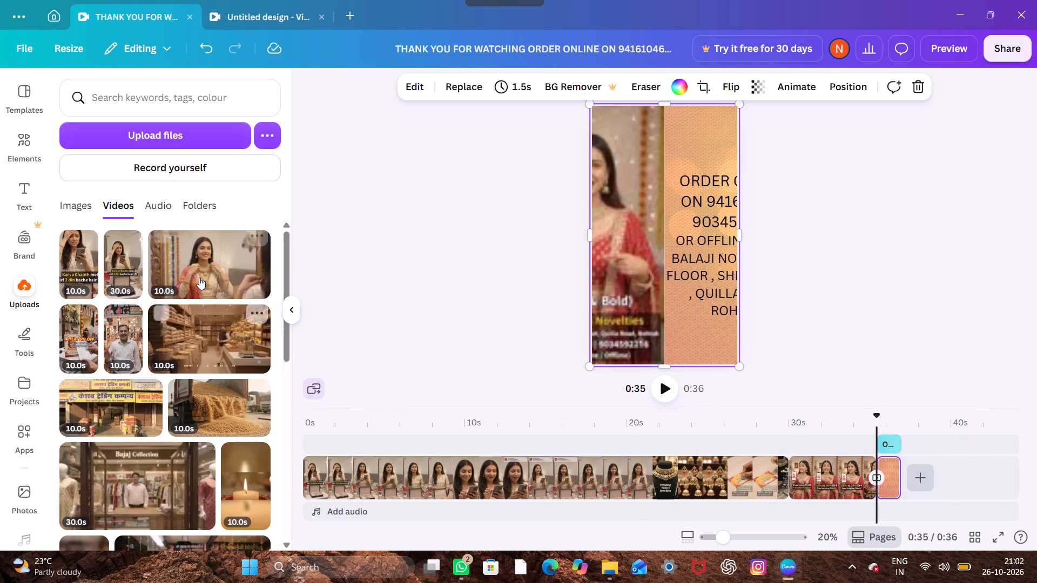
Upload the video today_3_9x16 from the Downloads folder to the reel's uploads.
left_click(150, 146)
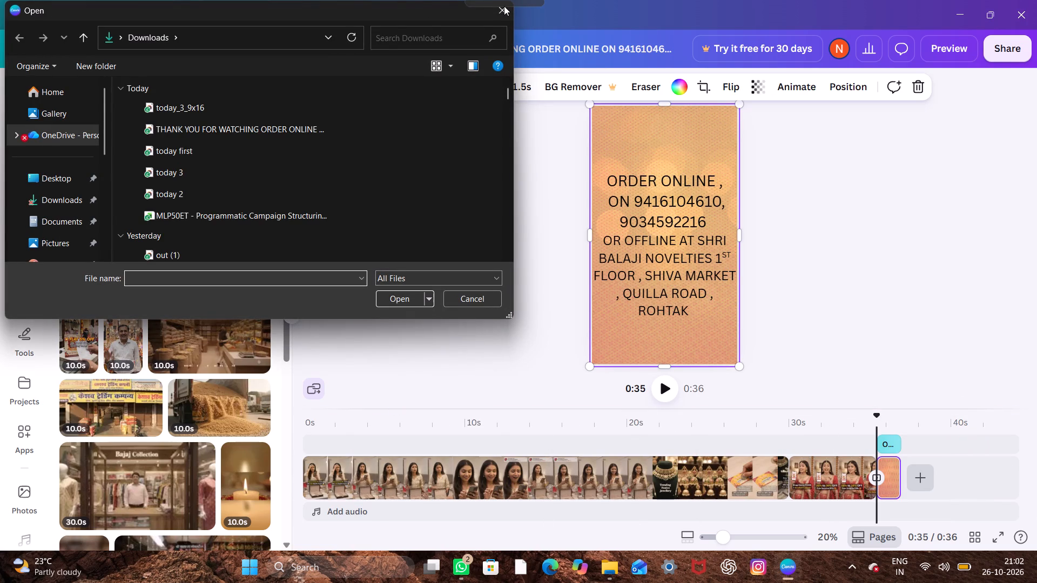
left_click(504, 6)
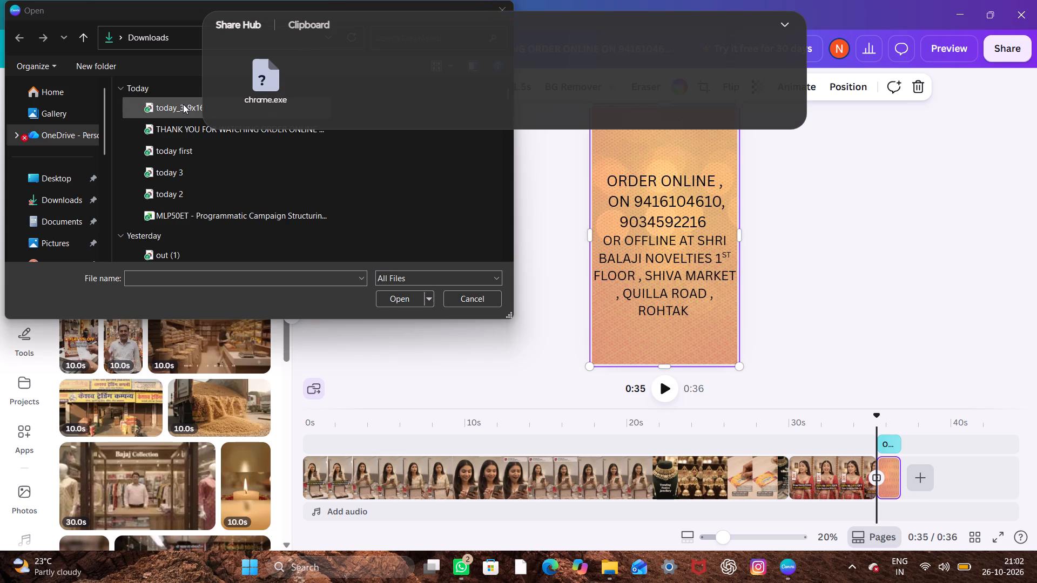
left_click(180, 104)
left_click(400, 294)
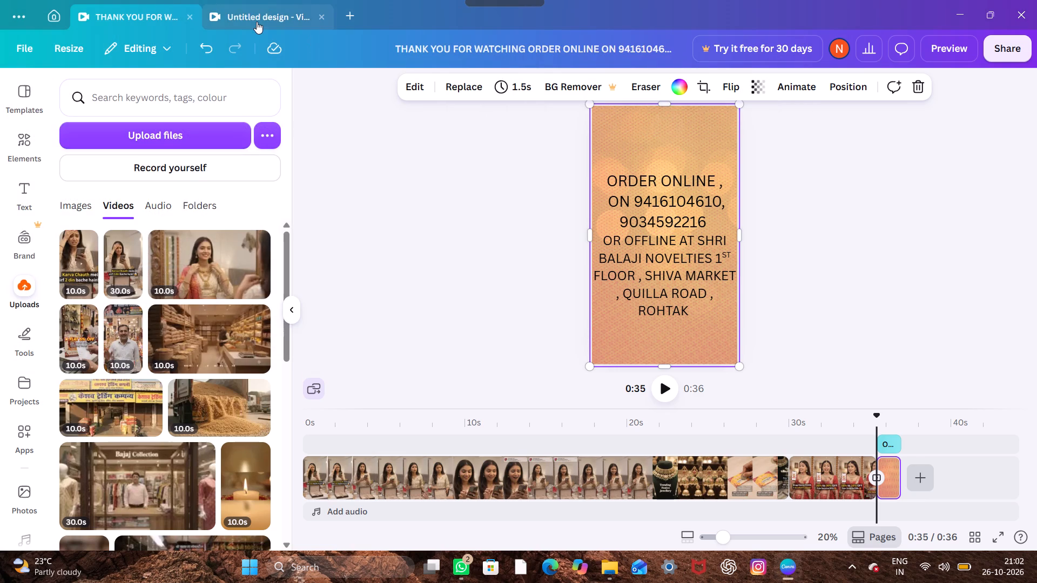
left_click(257, 22)
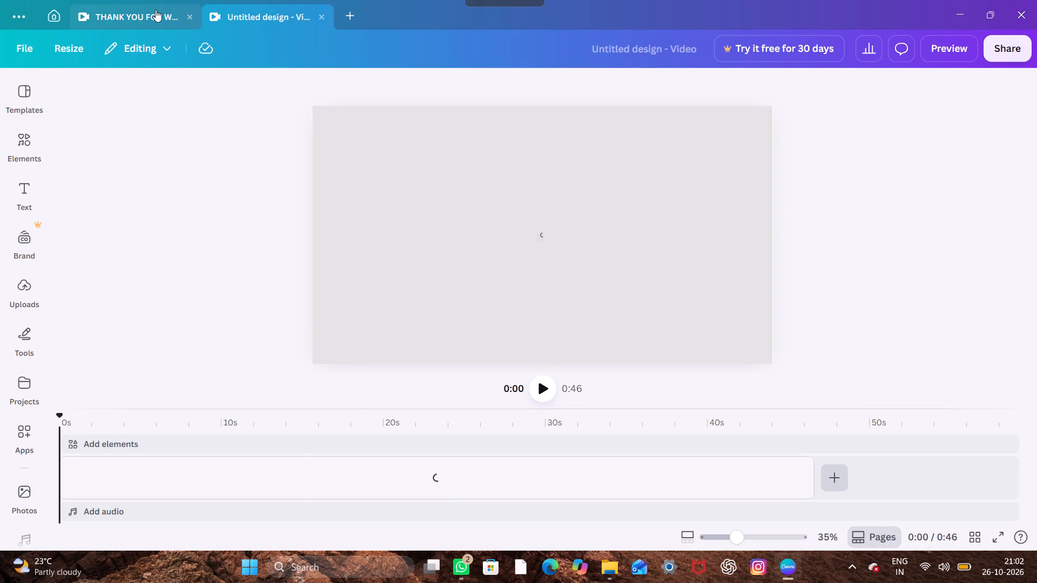
left_click(156, 10)
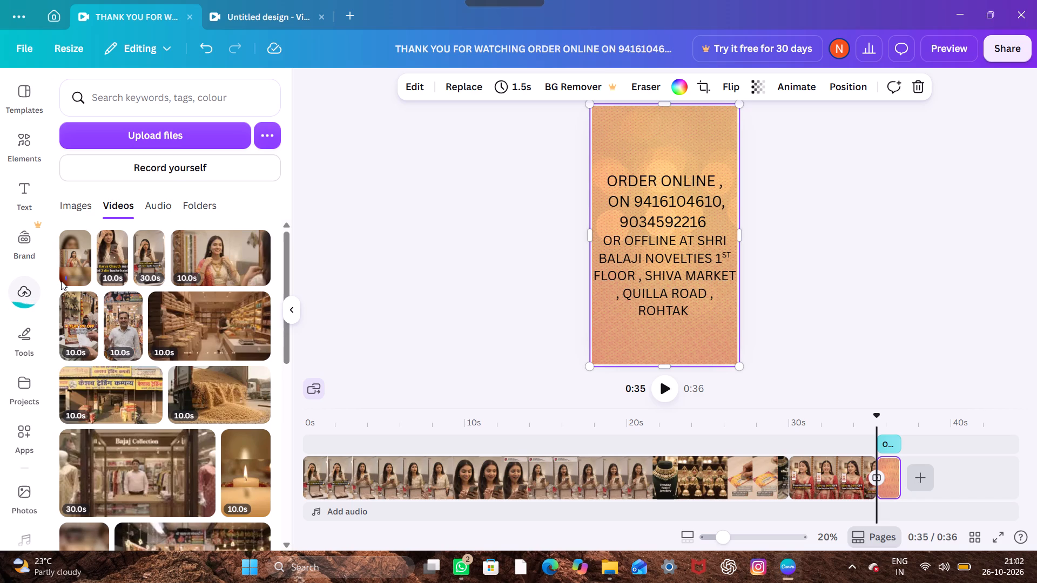
Insert the newly uploaded vertical video with blurred upper and lower bands before the end card.
left_click(68, 262)
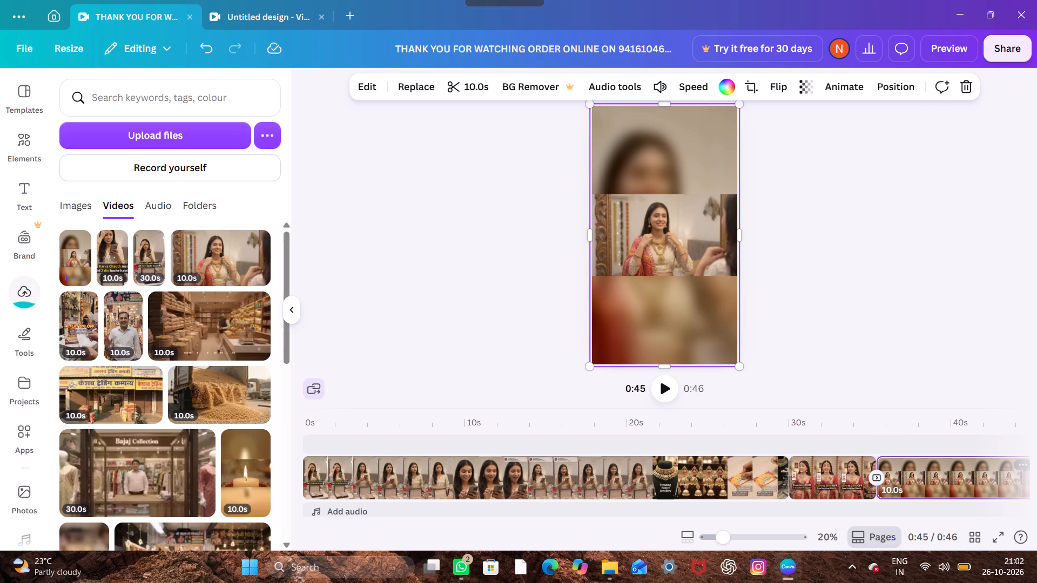
Play the reel from the start to review its clips, and go back to the scratch coupon scene around 0:26.
scroll(832, 362, "left", 2)
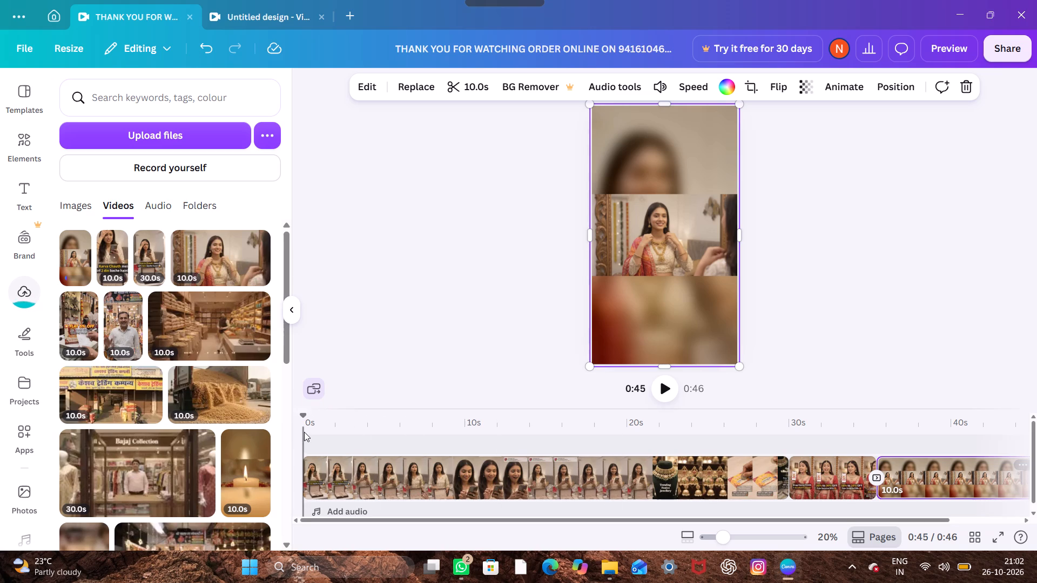
left_click(304, 432)
left_click(669, 378)
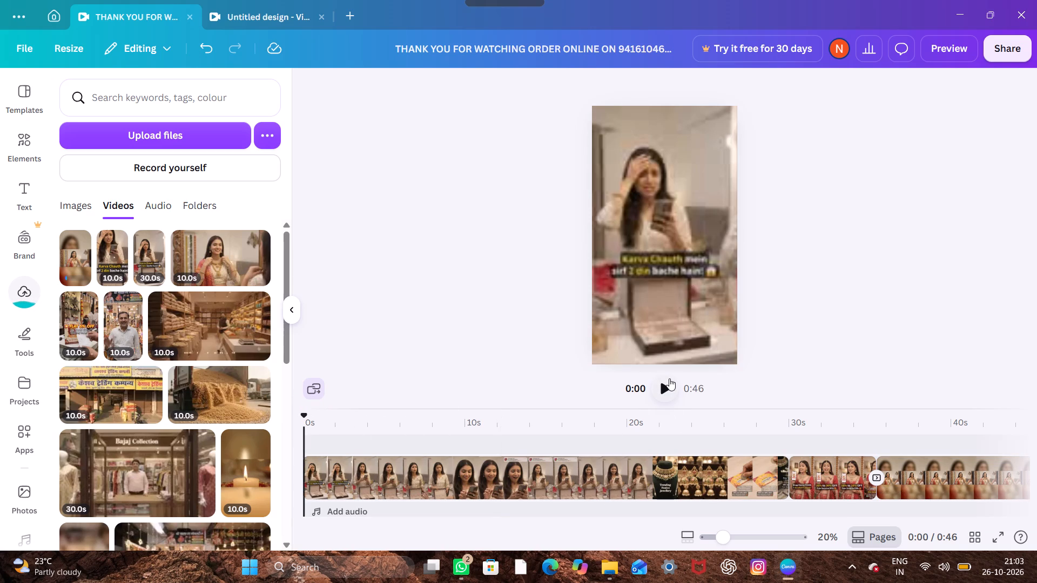
left_click(669, 378)
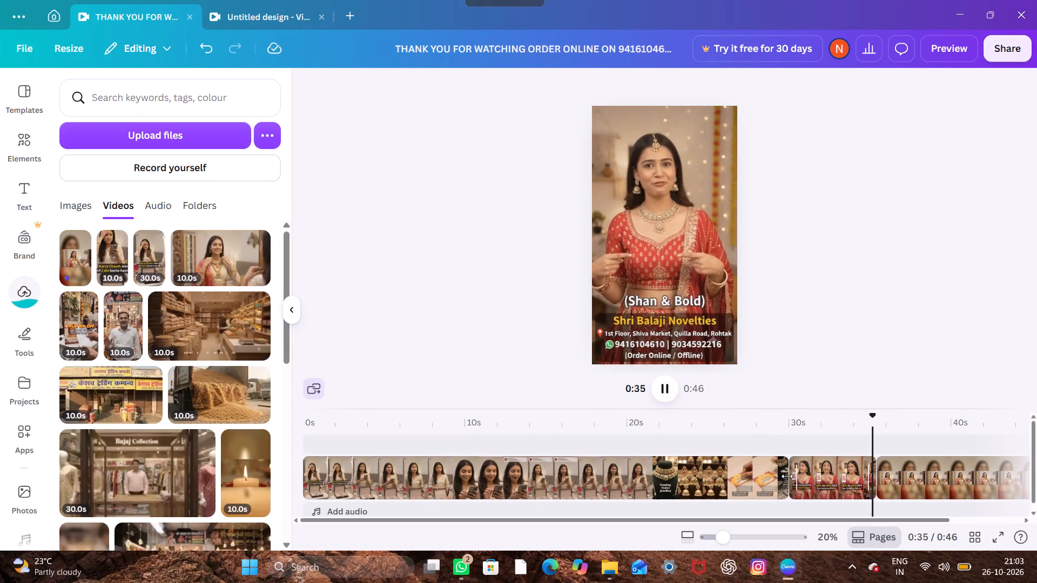
left_click(731, 460)
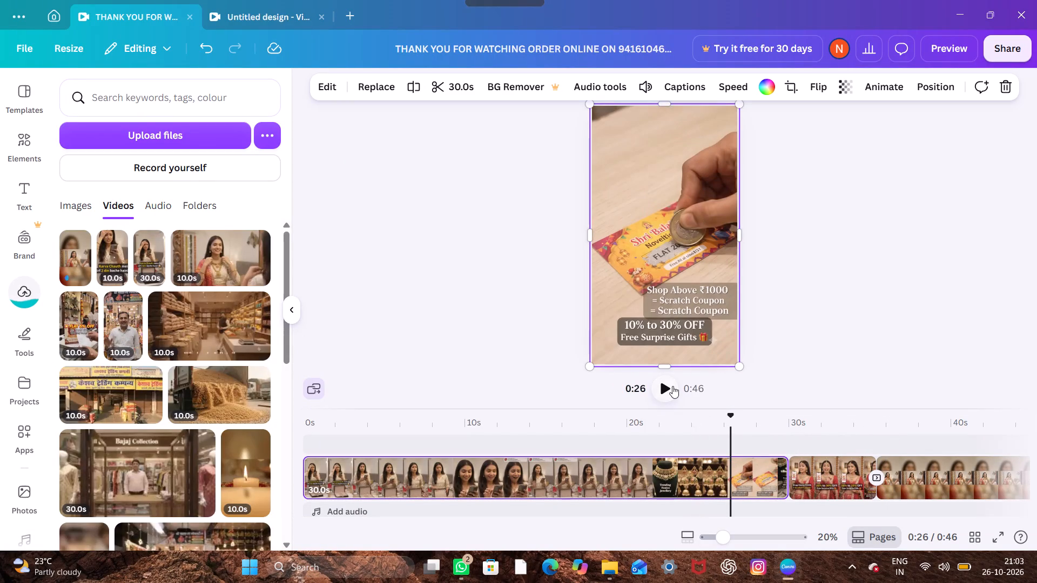
Add a Circle Wipe transition between the vertical video with blurred bands and the order-online end card.
left_click(672, 386)
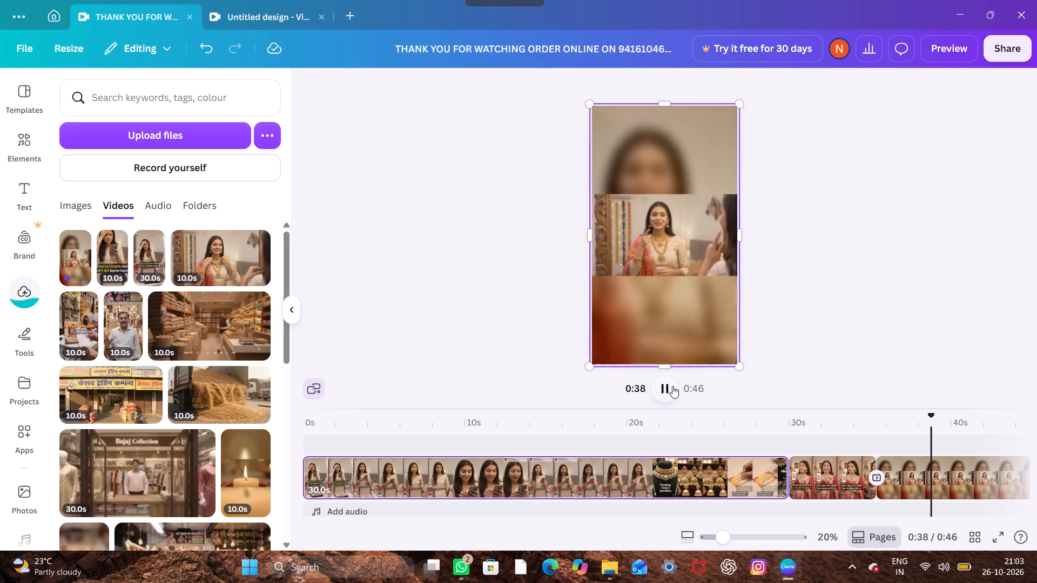
scroll(762, 467, "left", 6)
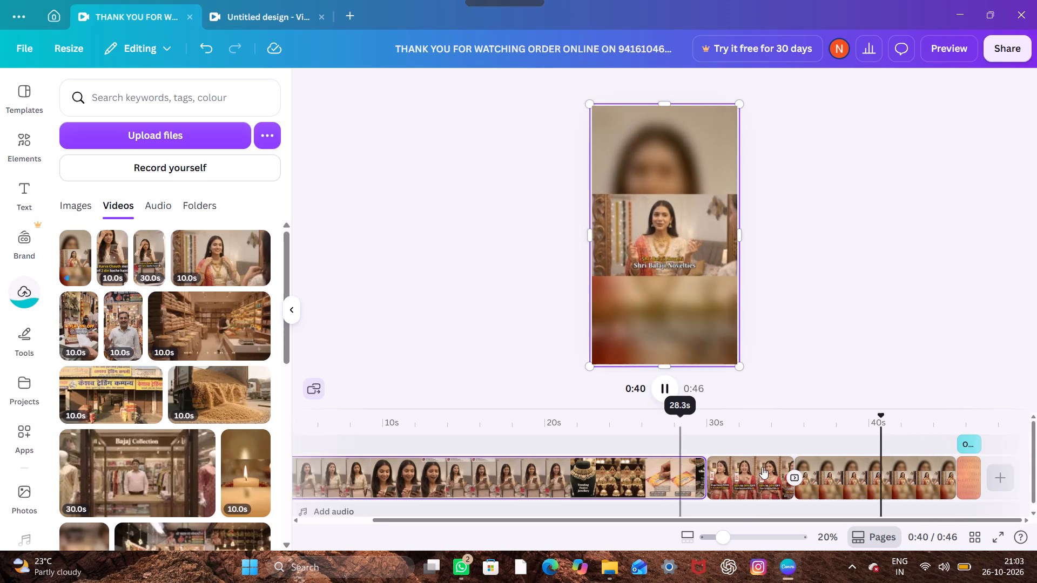
left_click(956, 484)
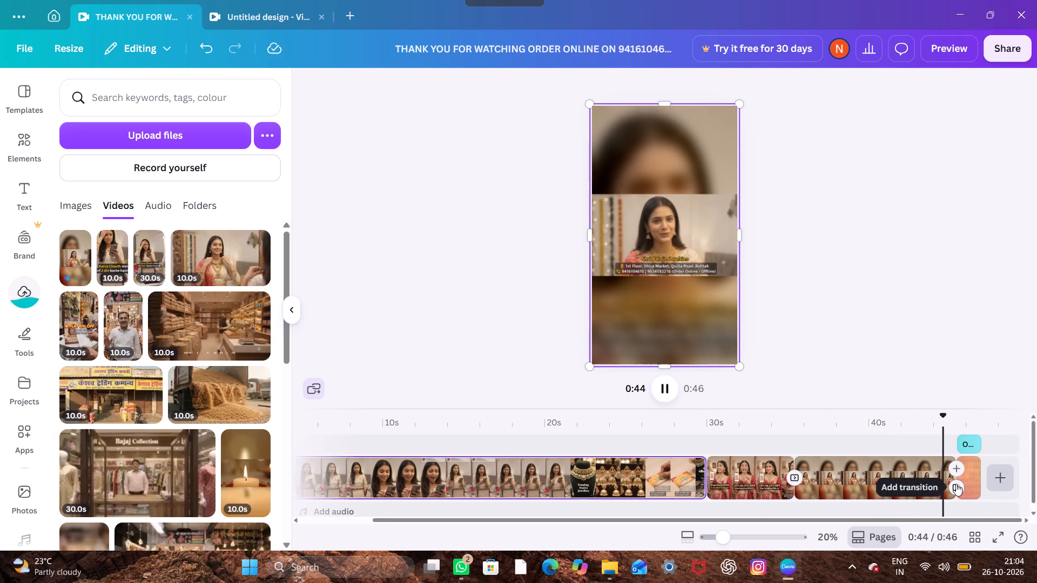
left_click(98, 251)
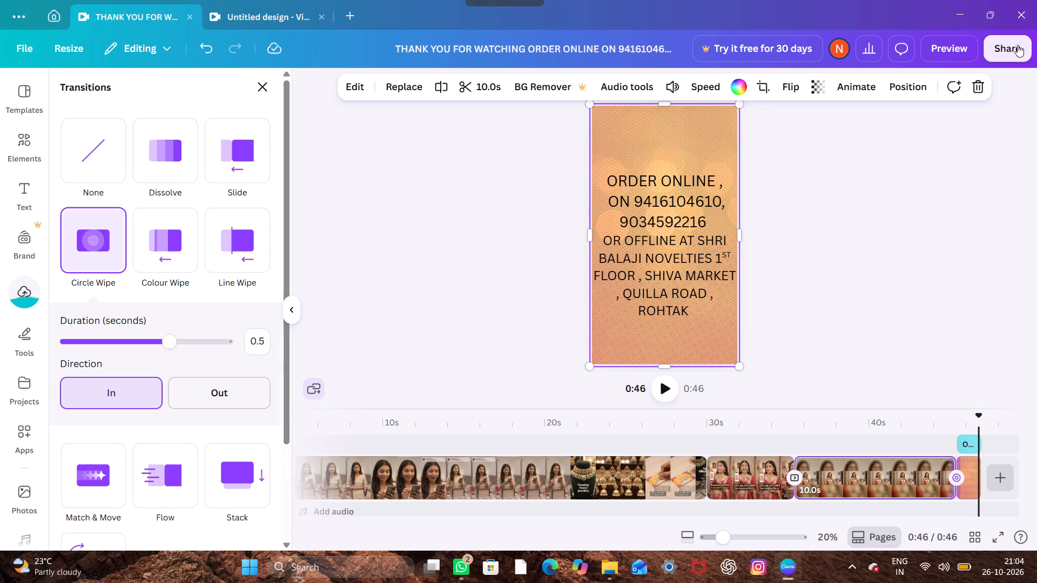
Open the download options for the finished reel.
left_click(1003, 55)
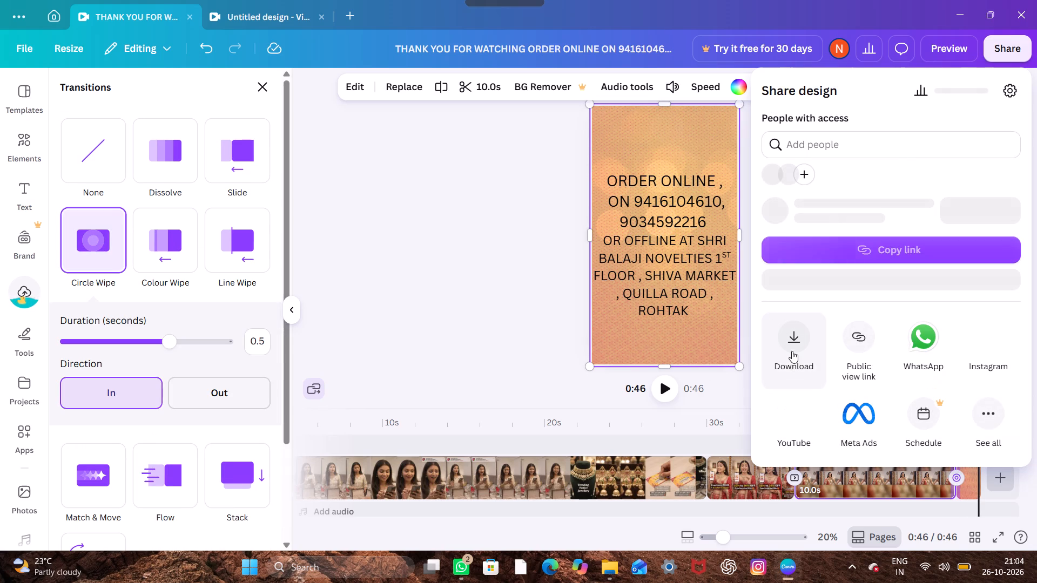
left_click(800, 345)
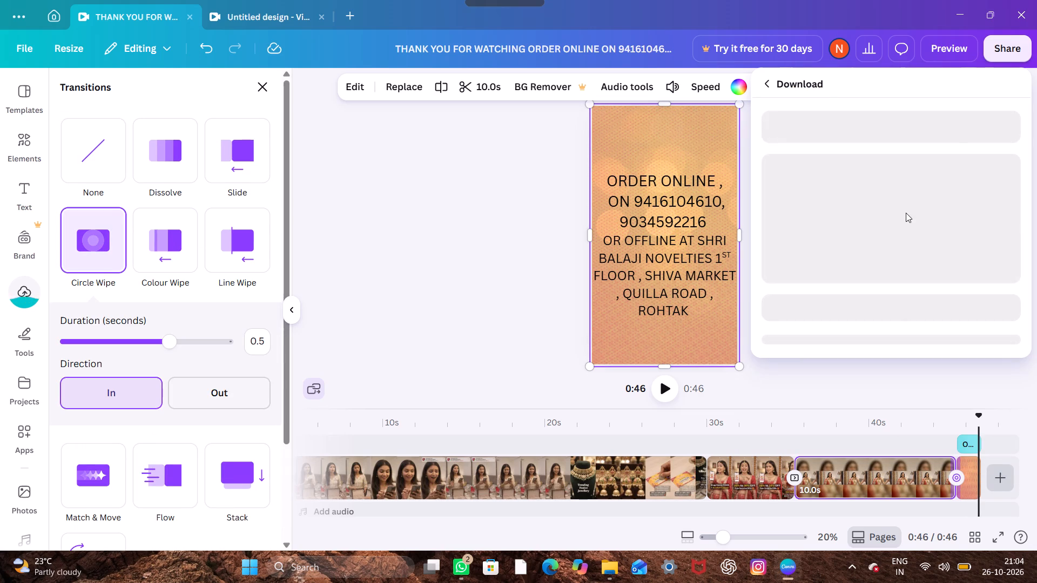
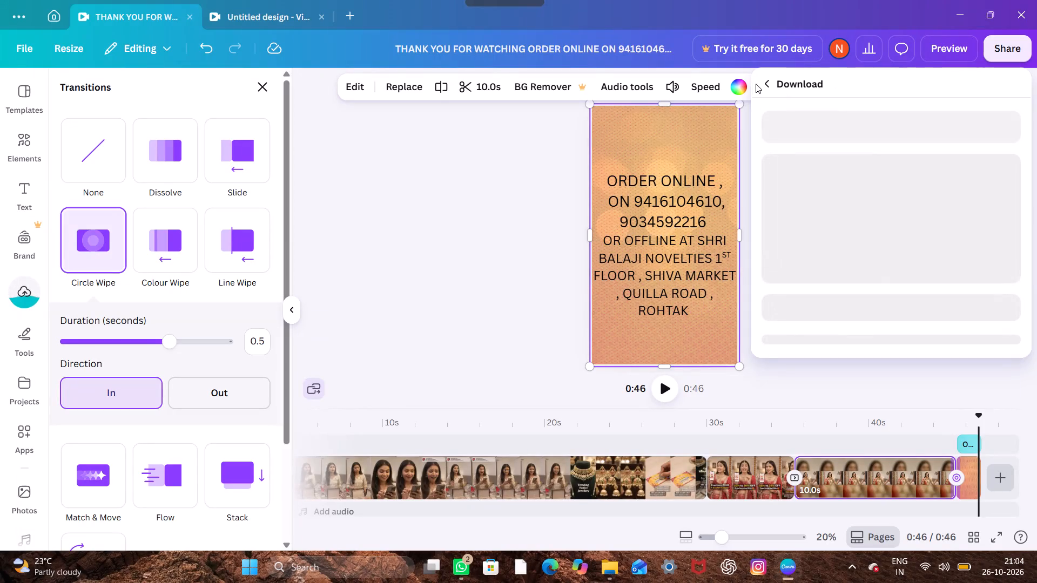
Return to the sharing options and reopen the reel's download settings.
left_click(758, 85)
left_click(766, 85)
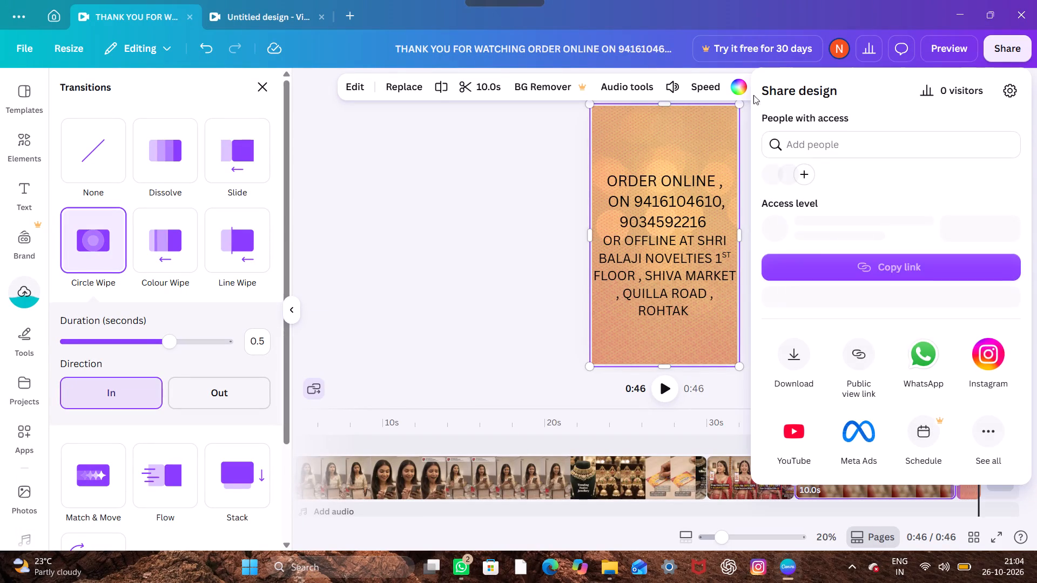
left_click(789, 357)
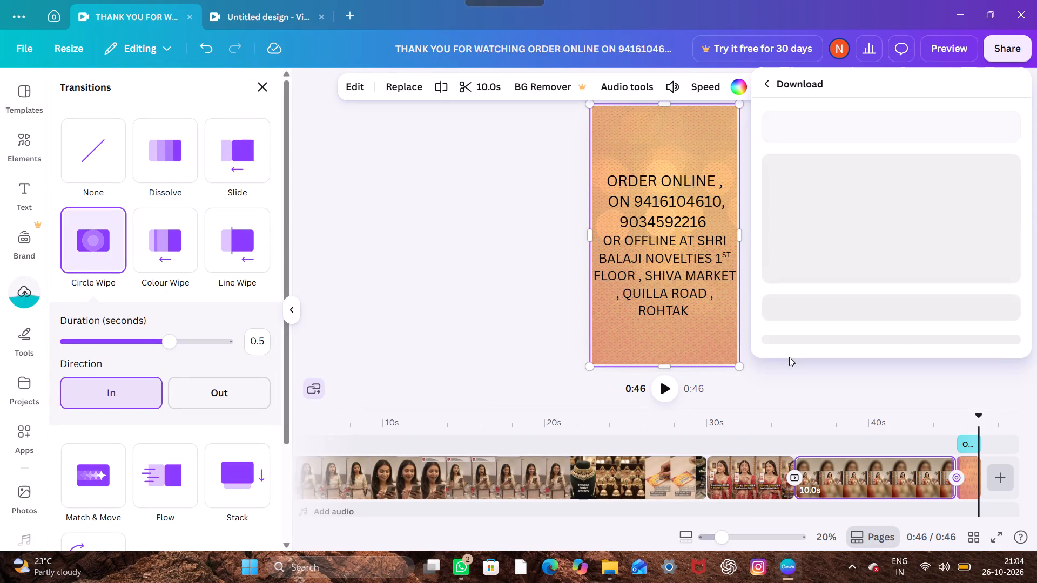
Open the list of available Wi-Fi networks in Windows to check the computer's connection.
left_click(950, 582)
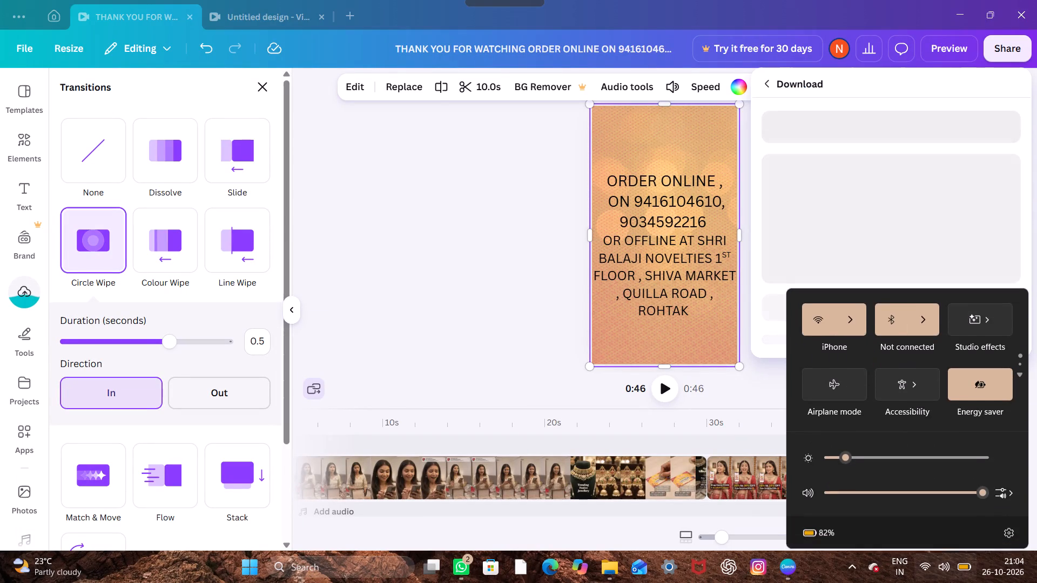
left_click(856, 306)
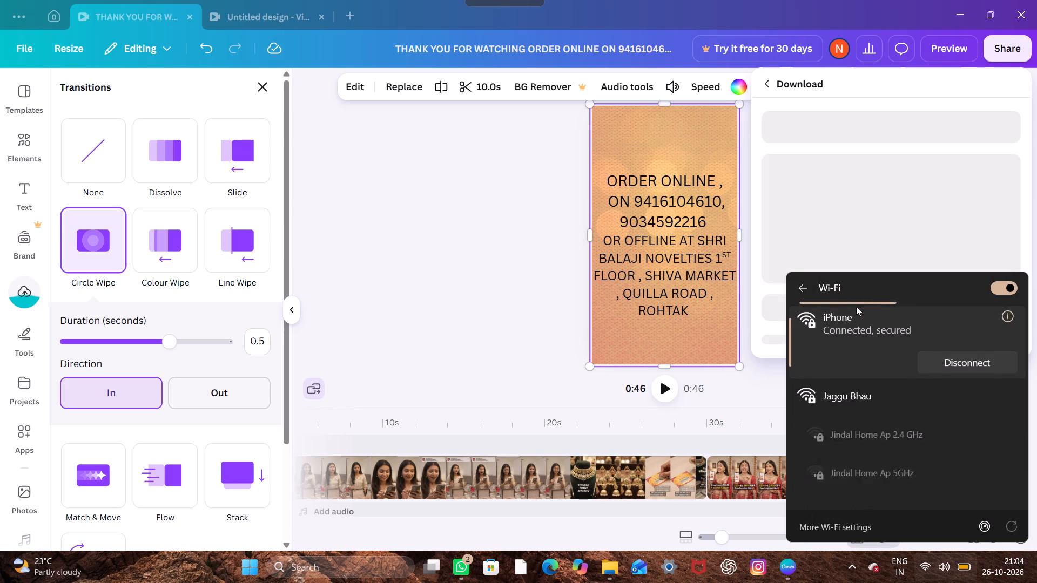
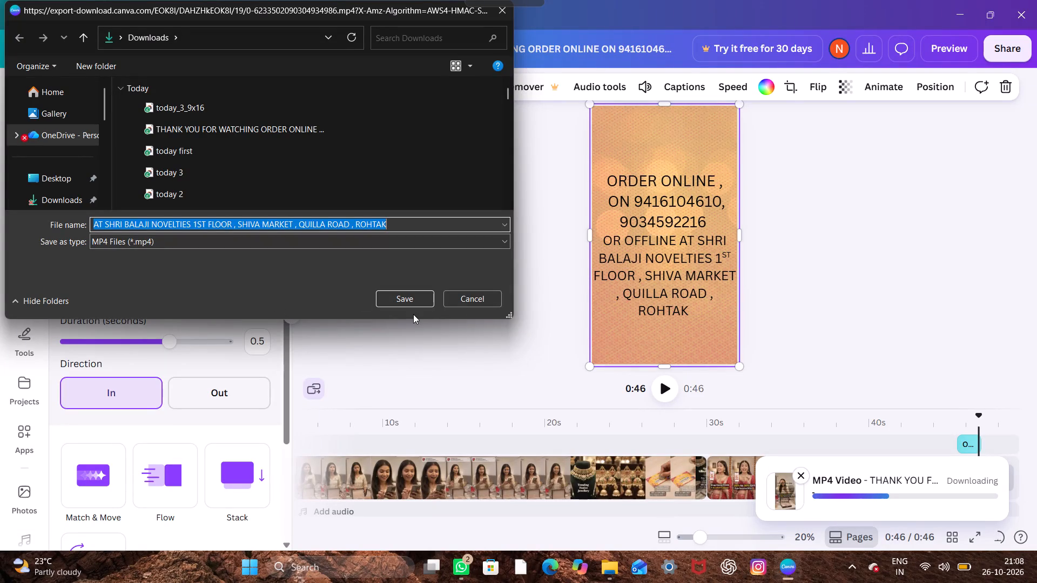
Append "final" to the end of the proposed file name and save the MP4 video in the Downloads folder.
left_click(419, 219)
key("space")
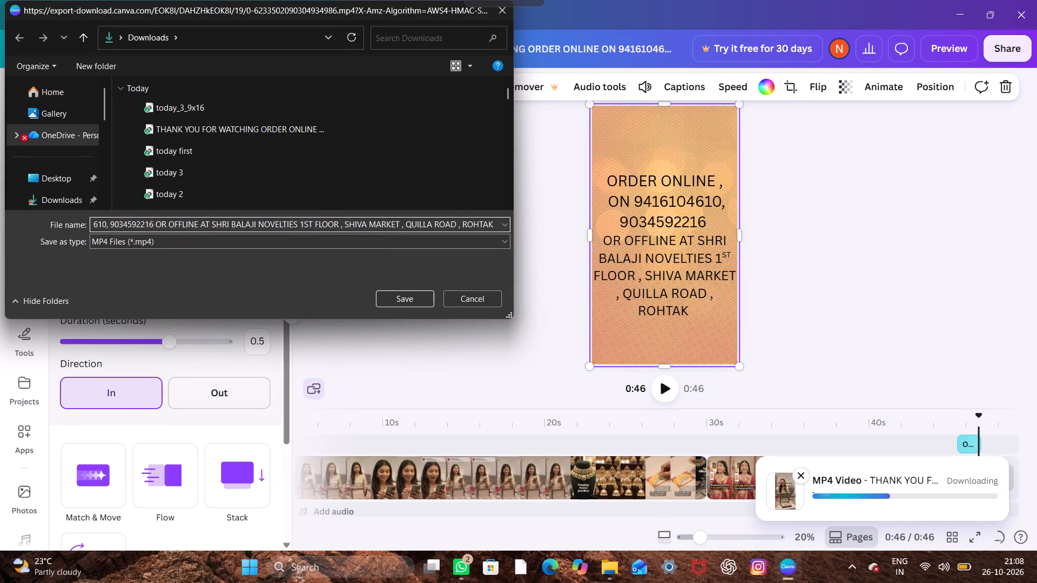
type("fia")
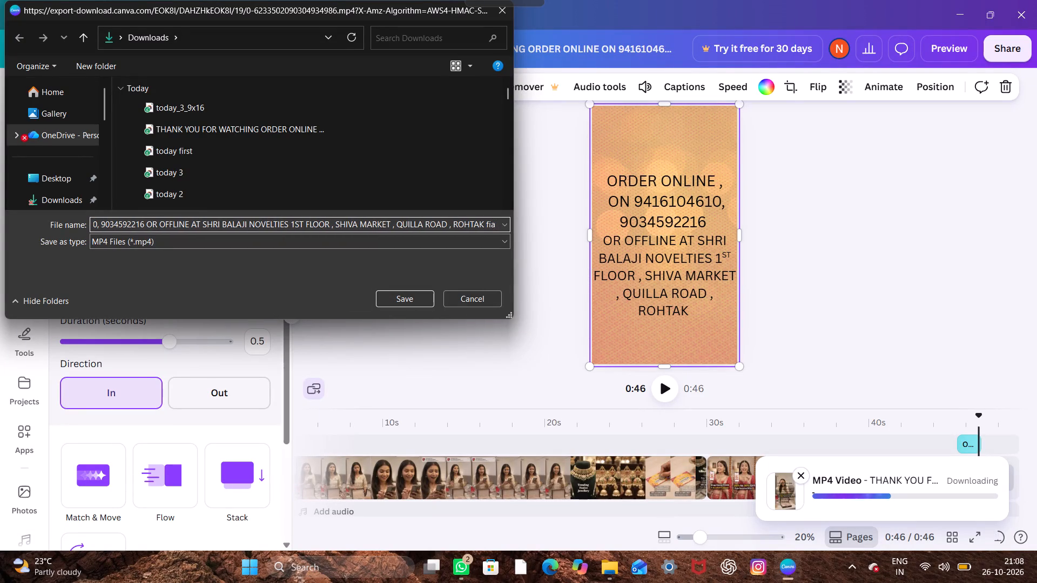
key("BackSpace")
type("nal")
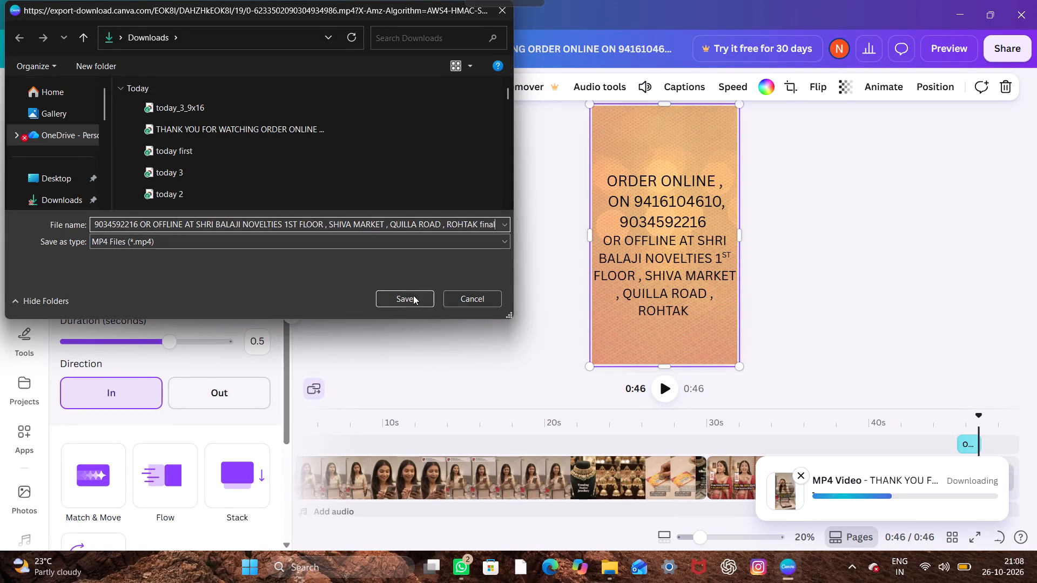
left_click(407, 295)
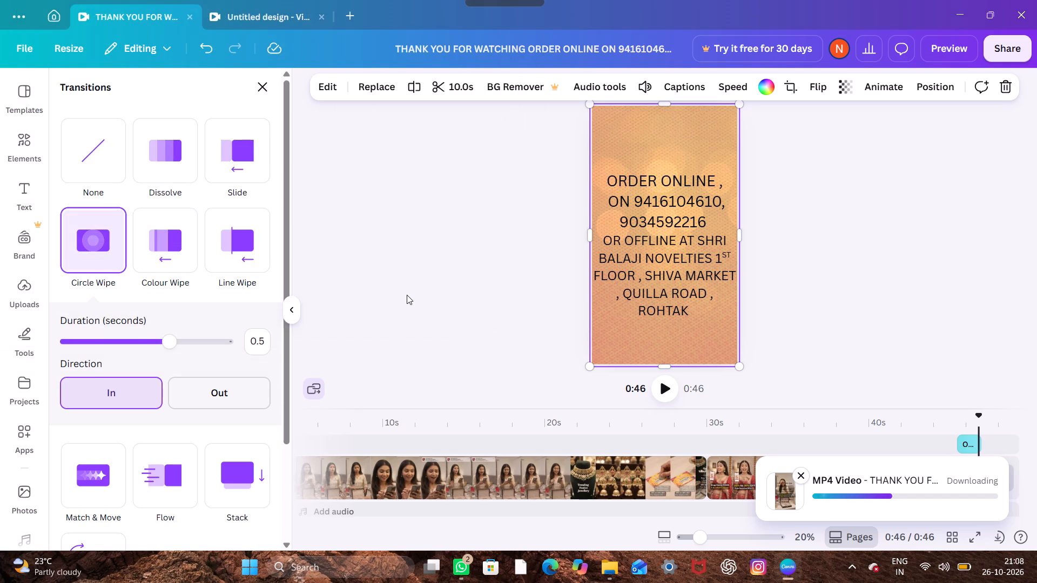